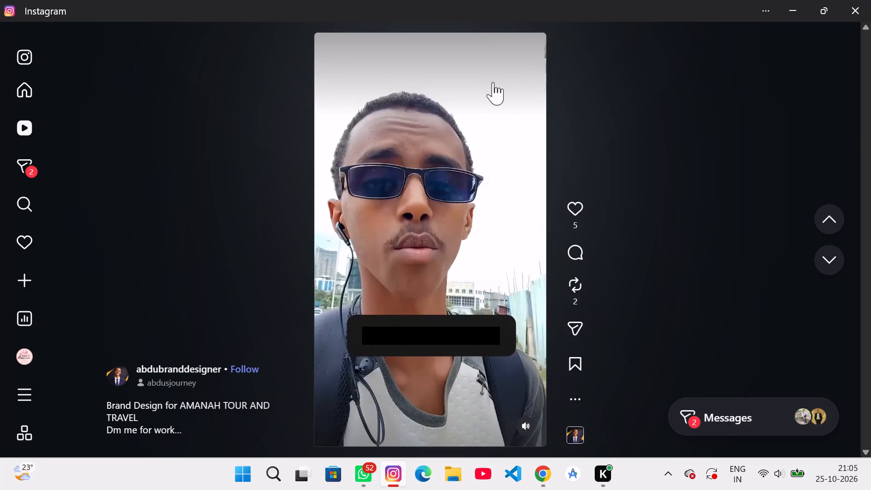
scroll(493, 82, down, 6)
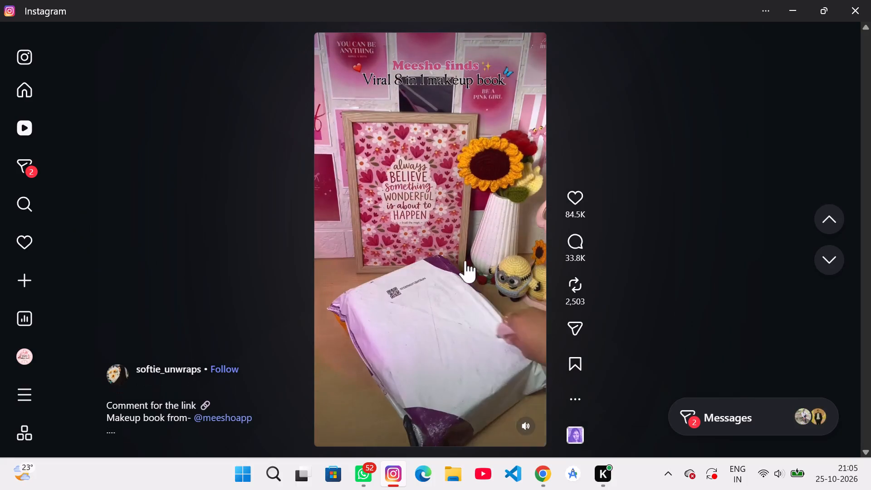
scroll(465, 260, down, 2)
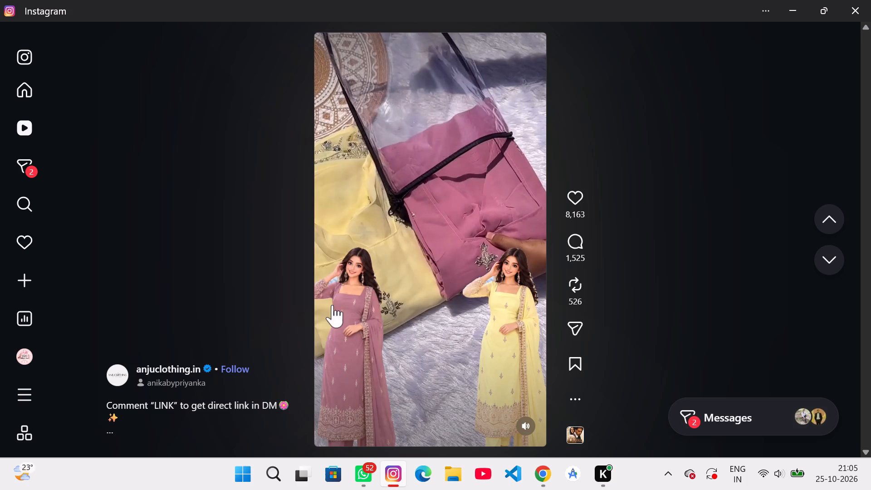
Close the Instagram app window.
click(546, 469)
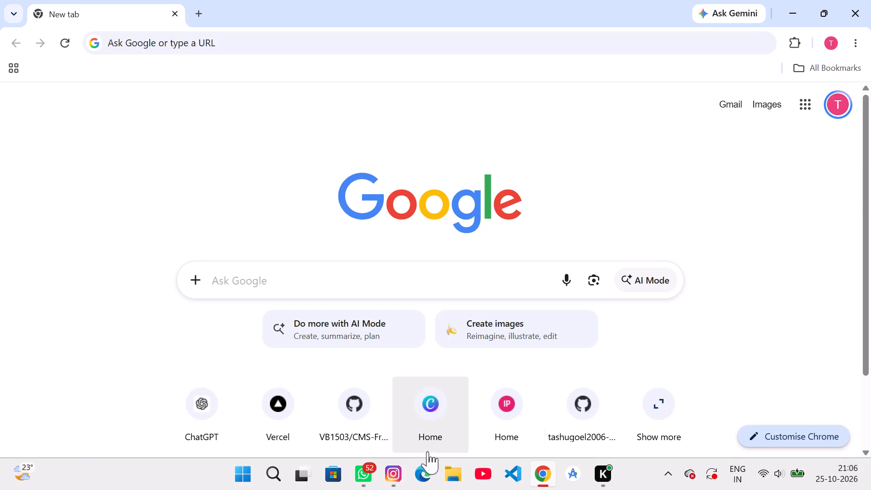
click(403, 473)
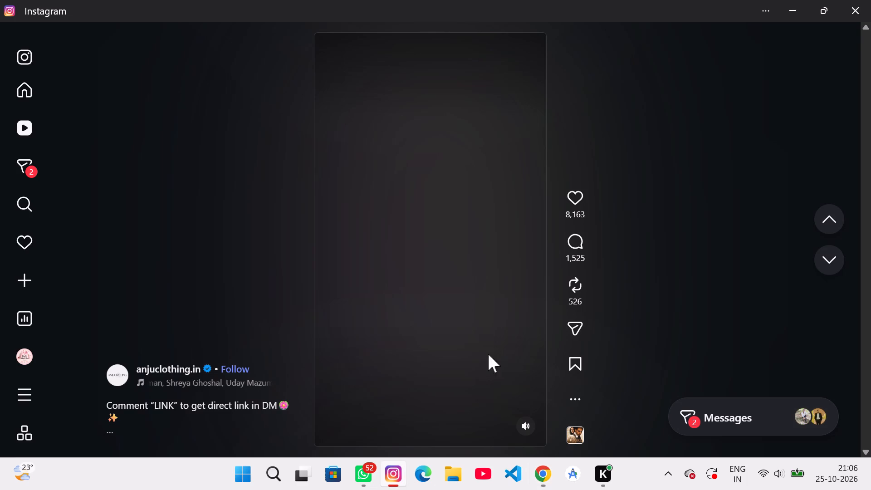
click(855, 0)
Switch to Google Chrome and open the Canva home page from the new tab's shortcuts.
click(539, 487)
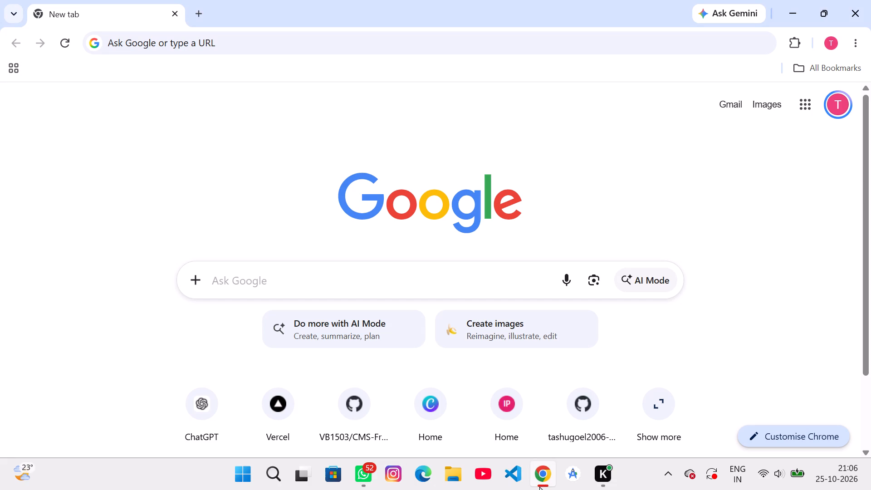
click(445, 410)
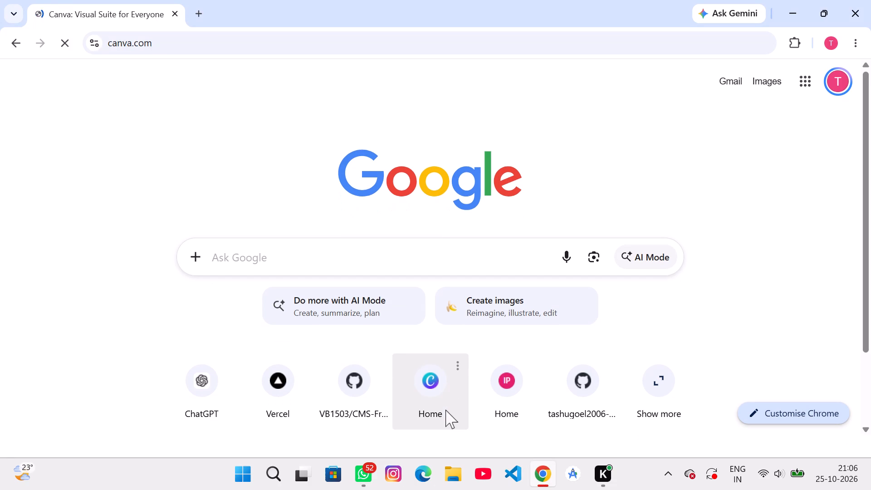
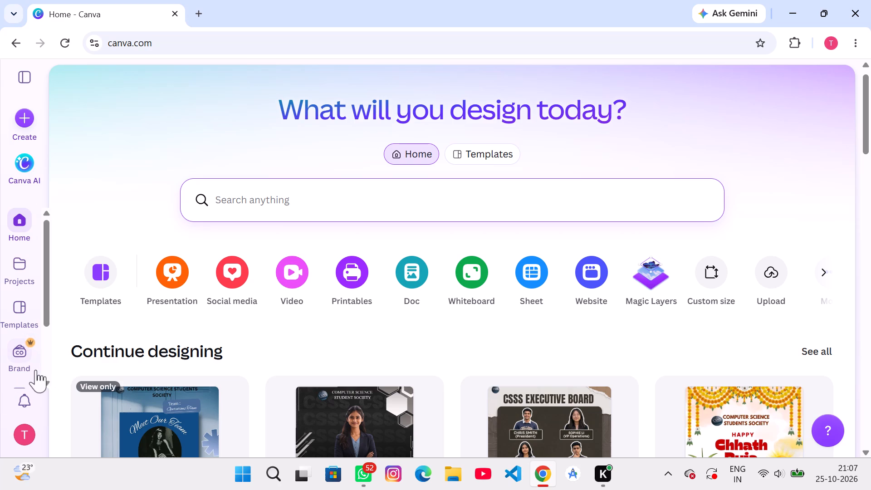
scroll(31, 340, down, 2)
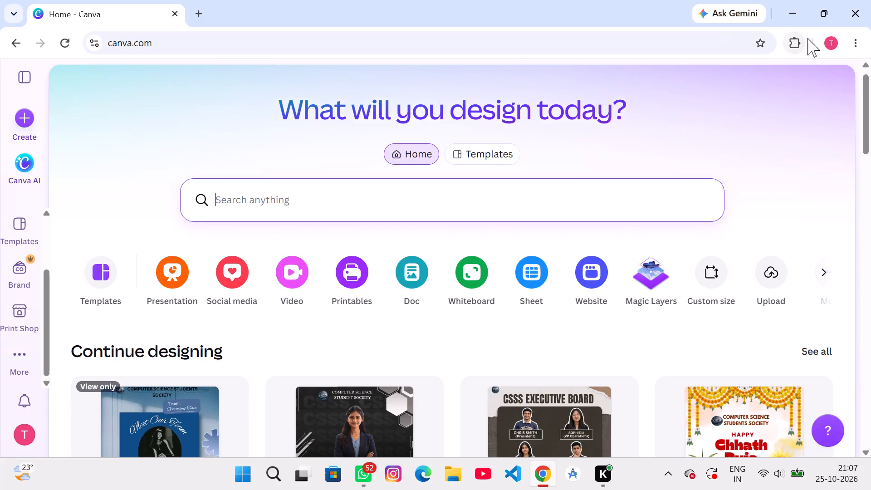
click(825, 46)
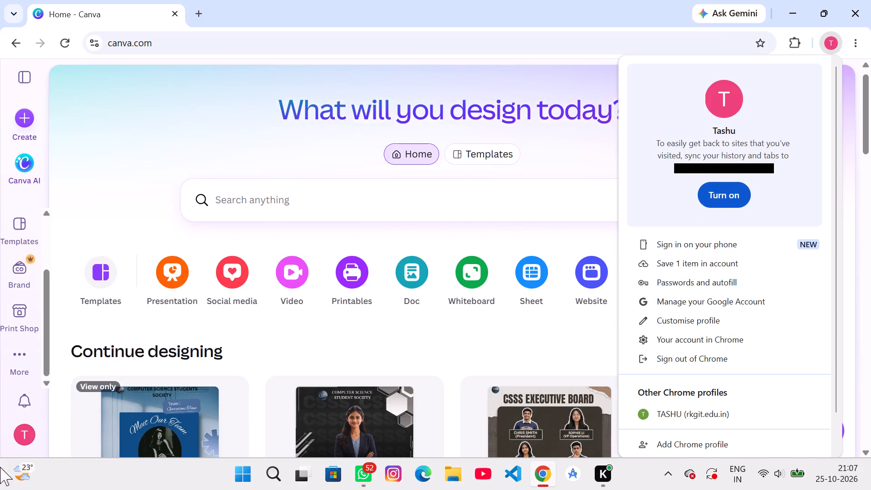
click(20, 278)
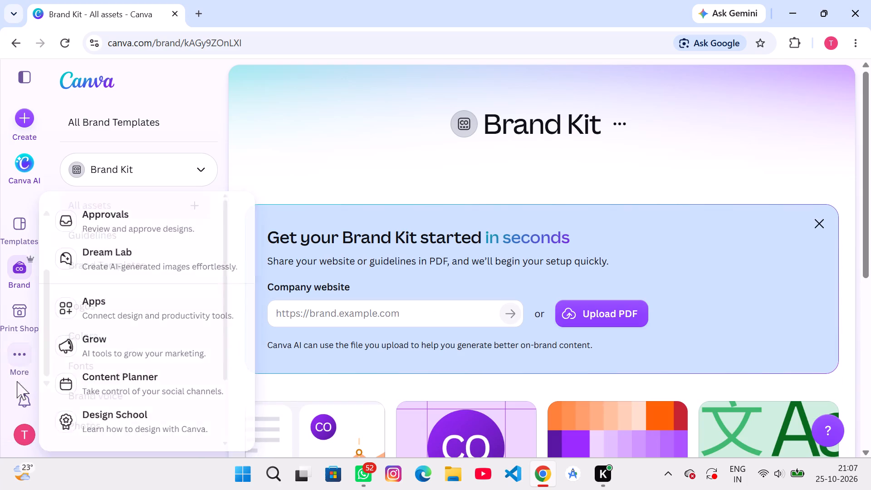
Open the Templates page.
click(21, 220)
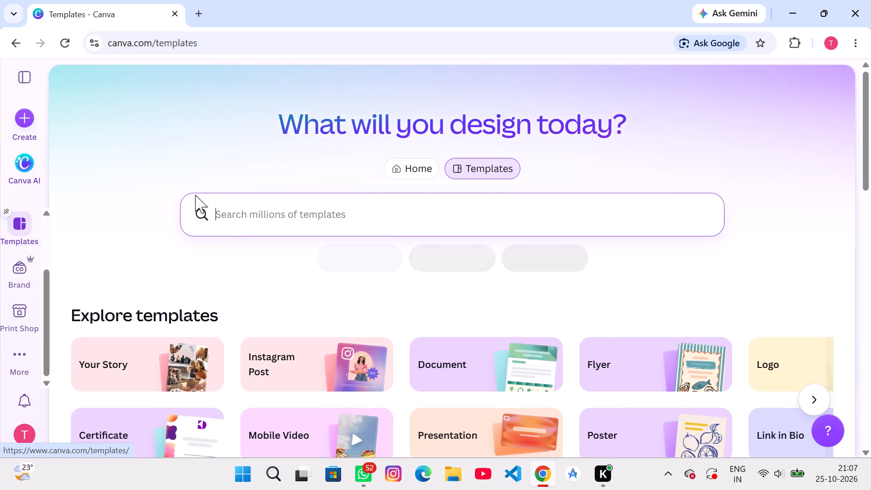
Browse the template categories and the suggestions inspired by past designs, previewing the blue and yellow illustrated Dusshera flyer.
scroll(528, 355, down, 2)
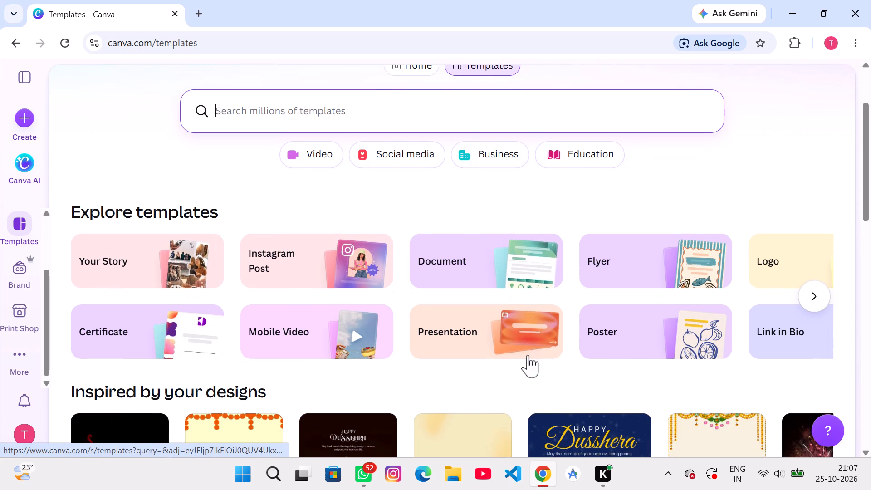
scroll(528, 355, down, 2)
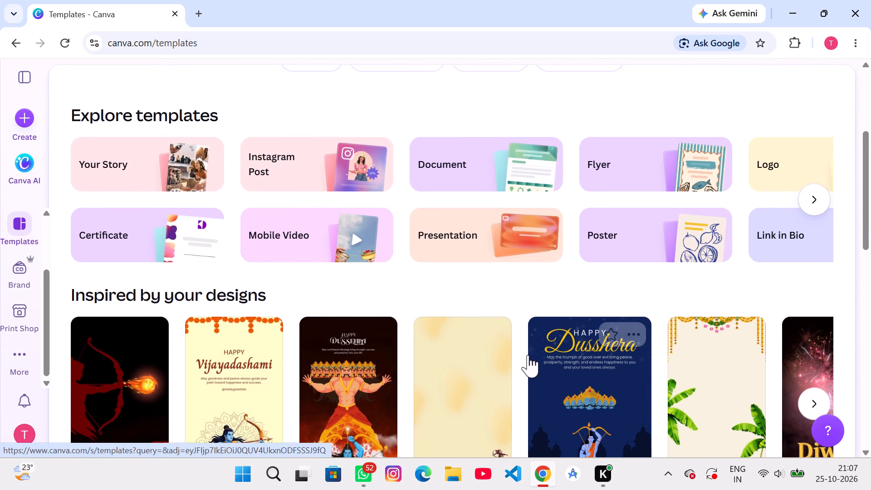
click(528, 355)
scroll(528, 355, down, 2)
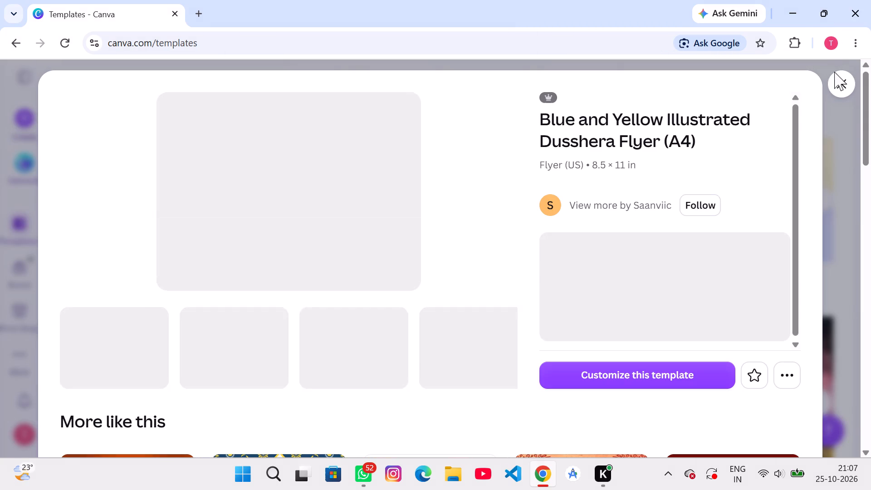
click(837, 77)
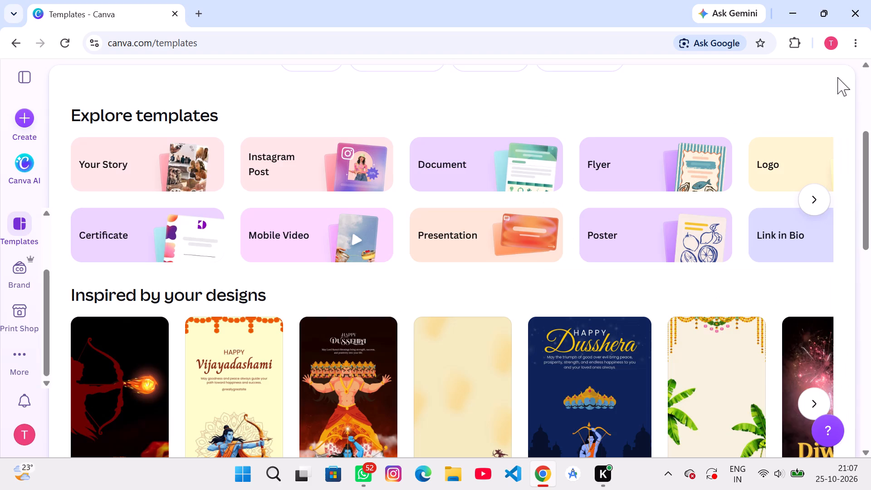
scroll(460, 352, down, 1)
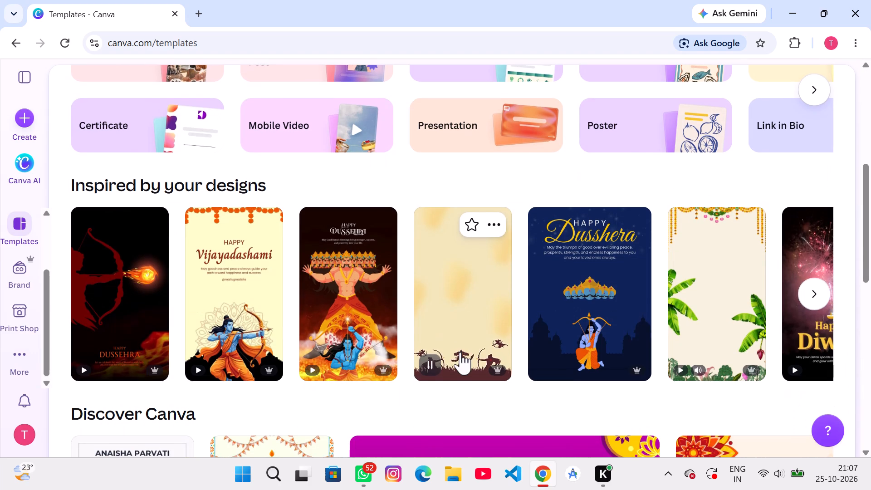
scroll(460, 352, down, 3)
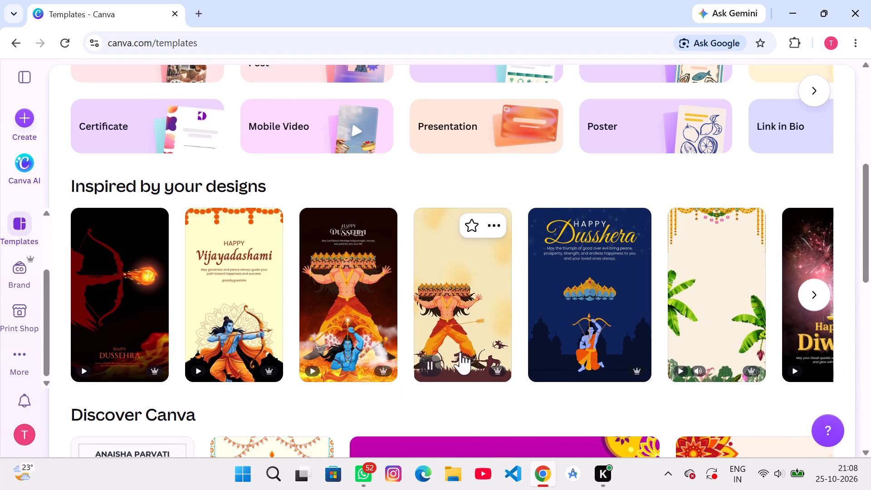
scroll(460, 352, down, 1)
scroll(473, 312, up, 1)
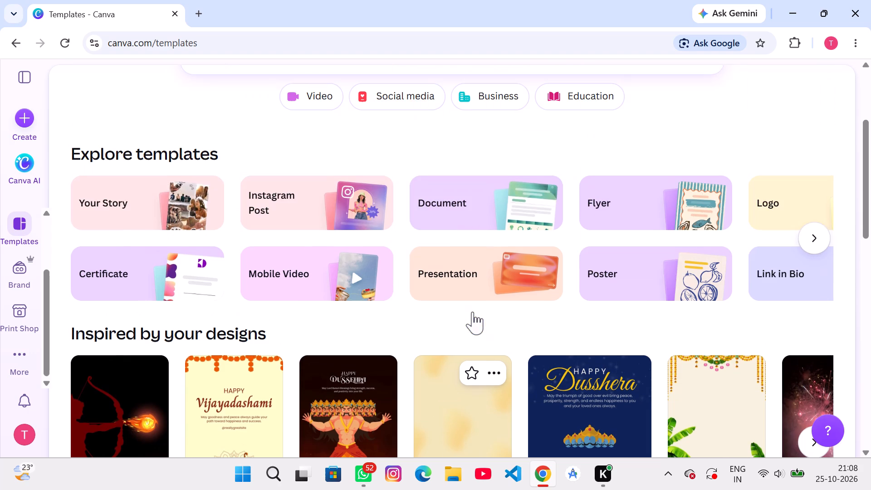
Search the templates for "dhanteras".
scroll(473, 312, up, 5)
click(325, 218)
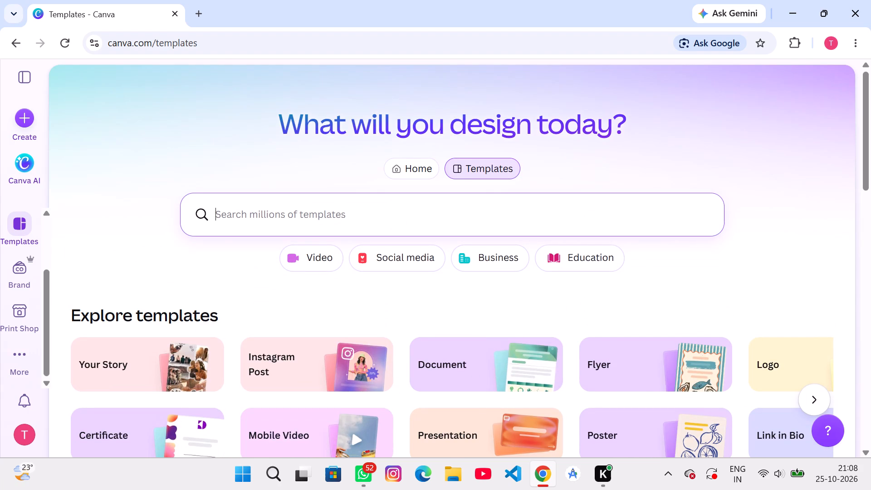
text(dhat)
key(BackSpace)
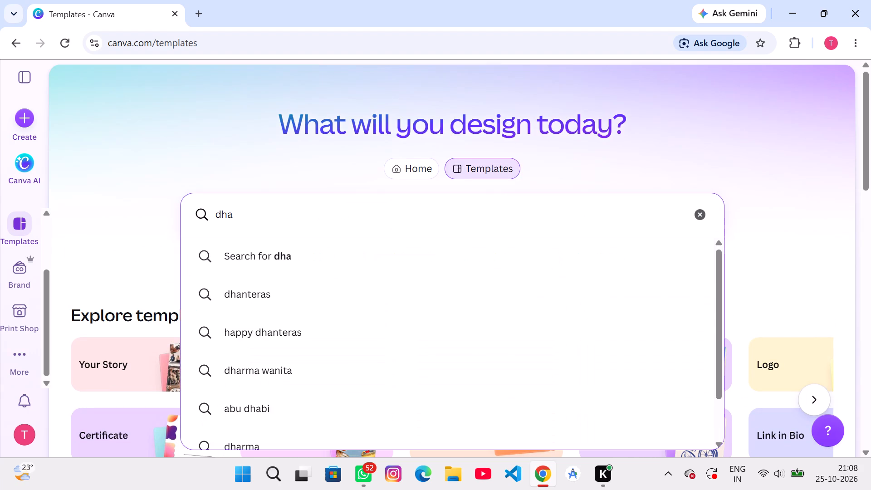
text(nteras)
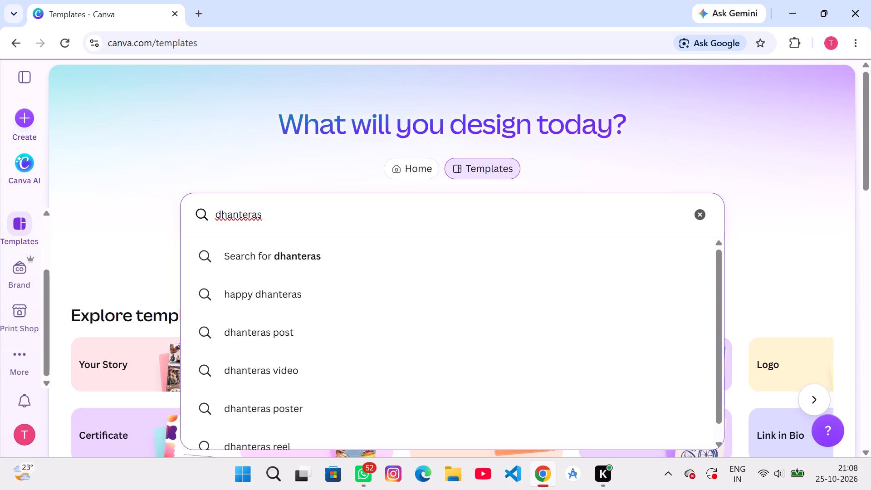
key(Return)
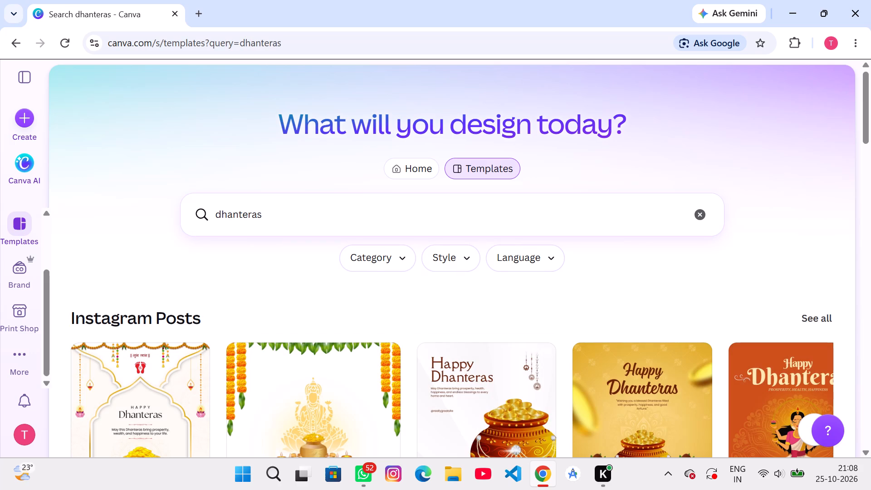
Browse the Dhanteras designs in the Instagram Posts and Your Stories rows, looking through each row sideways.
scroll(460, 350, down, 1)
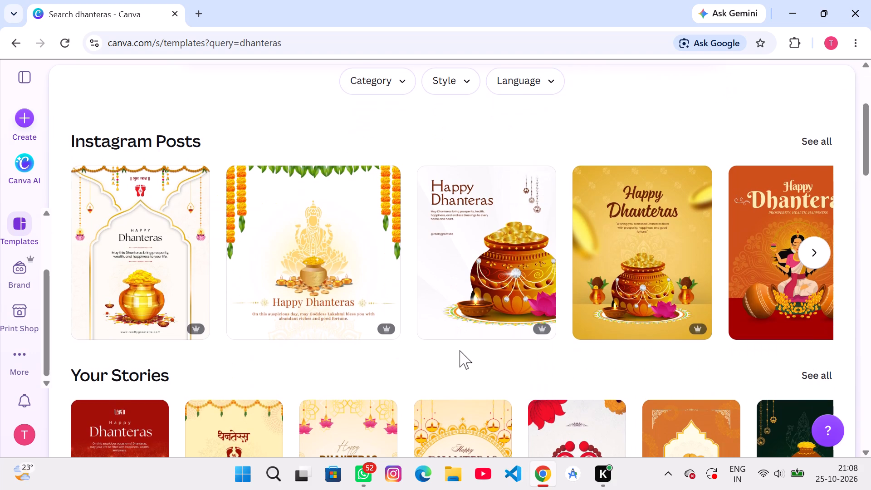
scroll(460, 350, down, 2)
scroll(587, 245, left, 1)
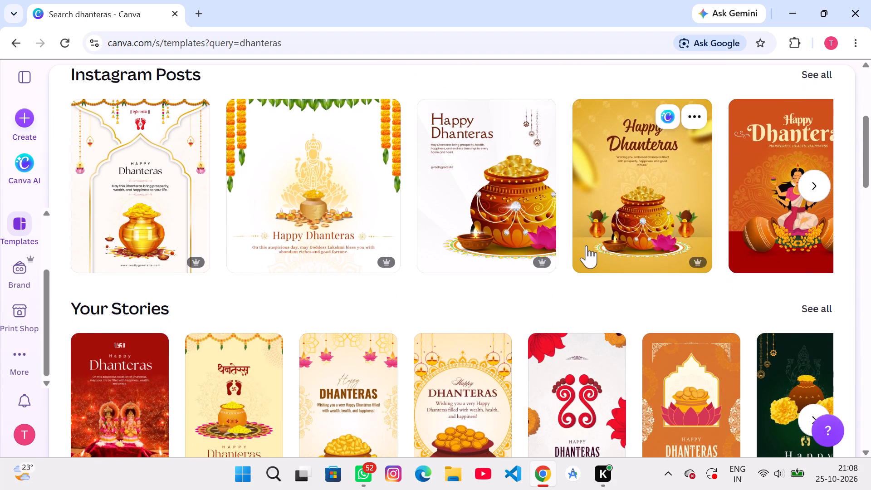
scroll(587, 245, left, 7)
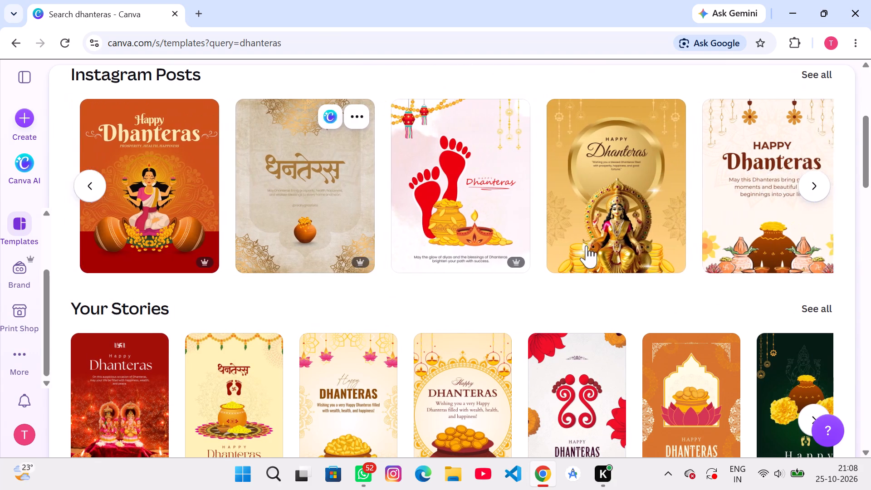
scroll(587, 245, down, 1)
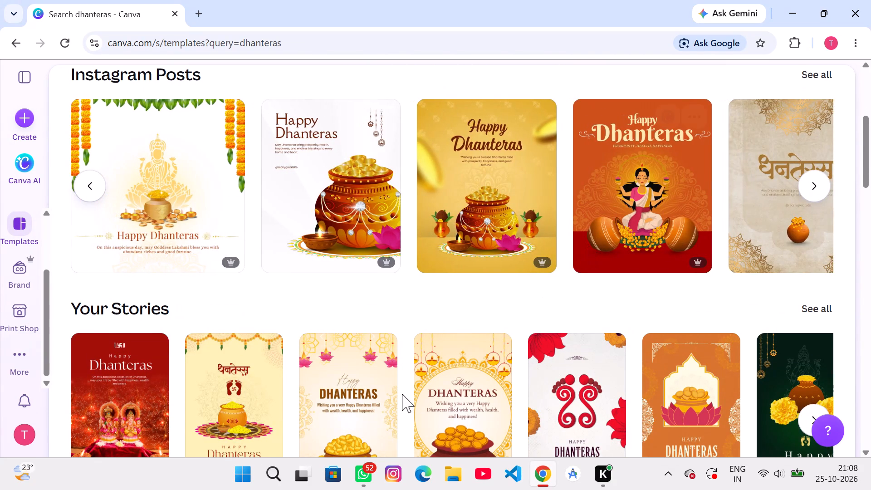
scroll(402, 394, down, 1)
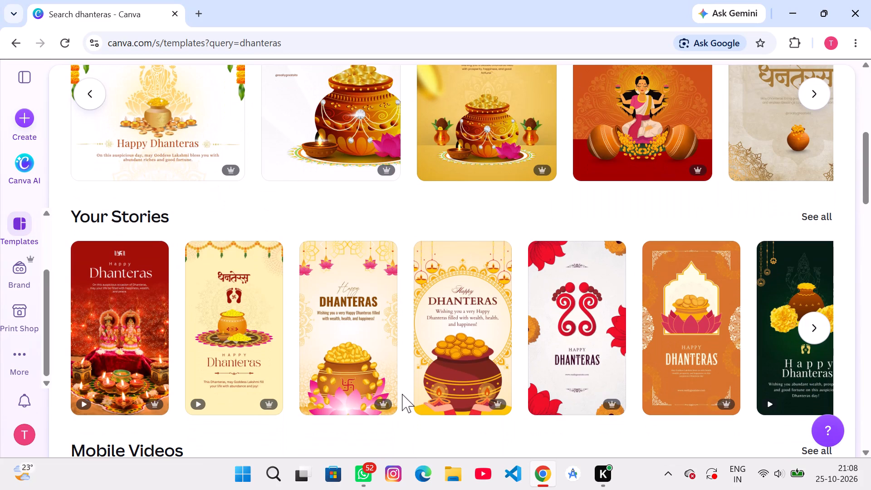
scroll(402, 394, left, 9)
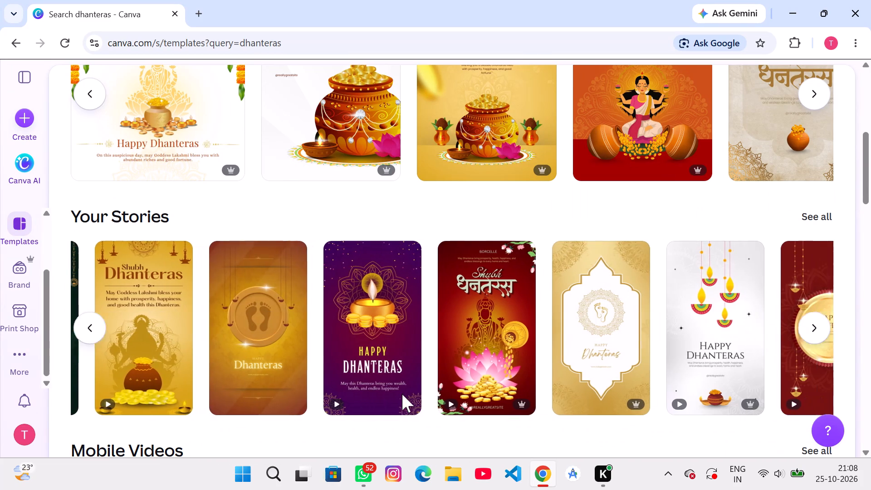
scroll(402, 394, left, 3)
scroll(402, 394, down, 1)
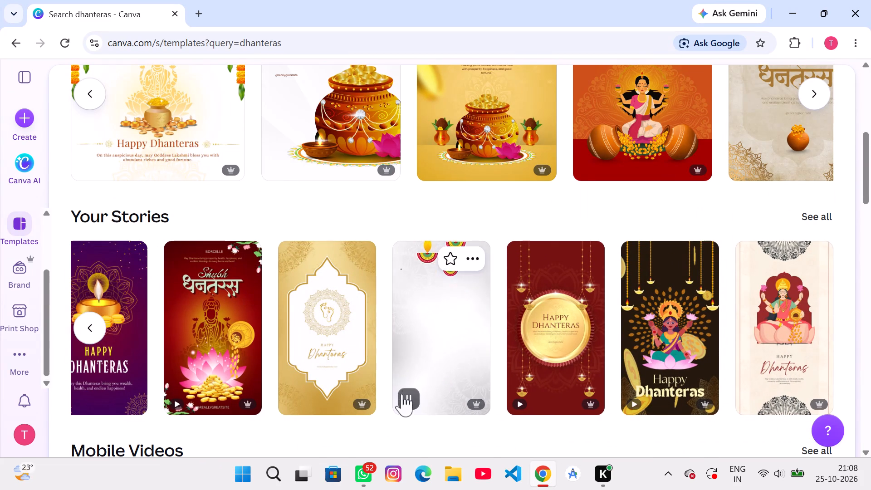
scroll(402, 394, down, 1)
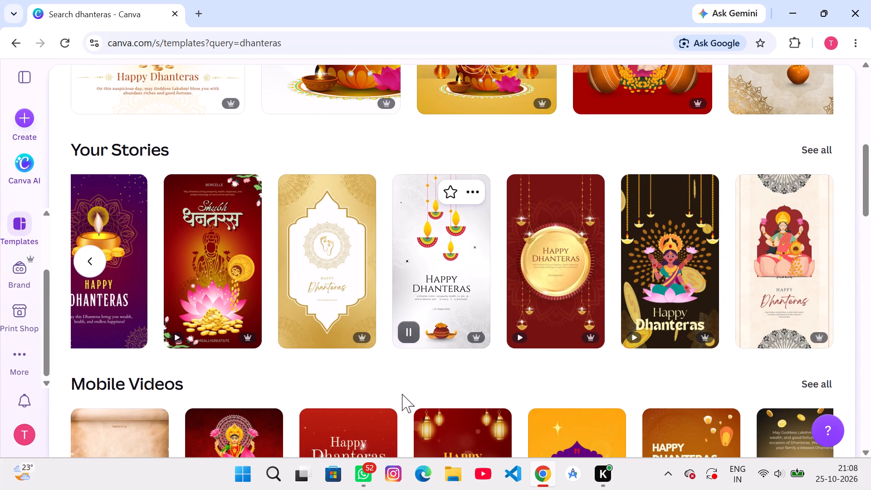
scroll(402, 394, down, 1)
scroll(533, 295, right, 6)
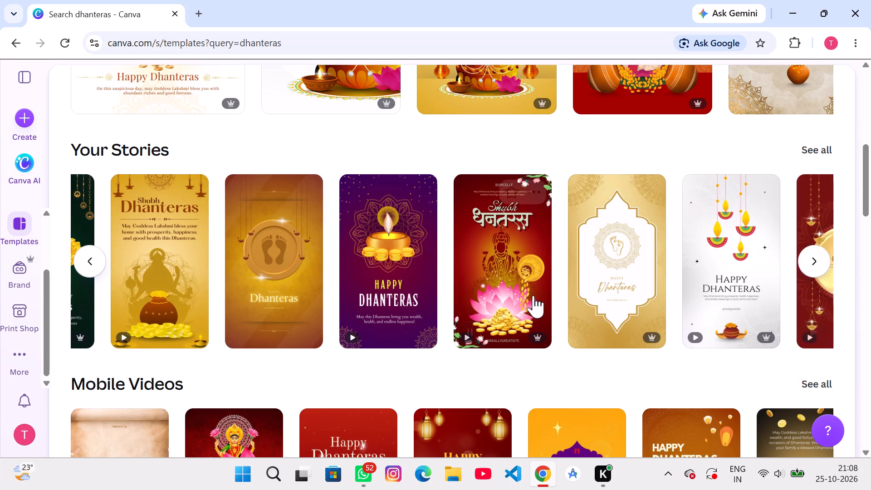
scroll(533, 295, right, 6)
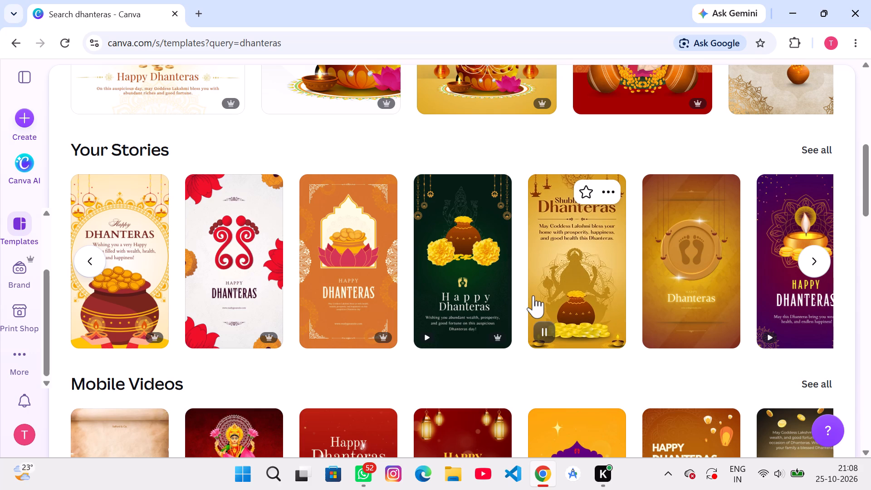
Look through the Dhanteras designs under Mobile Videos and More templates for you, comparing them for a suitable template.
scroll(533, 295, down, 4)
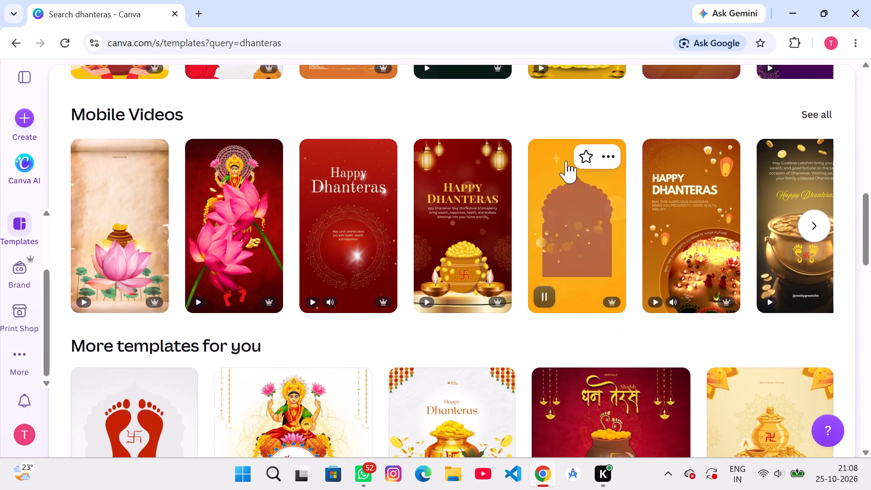
scroll(416, 391, down, 6)
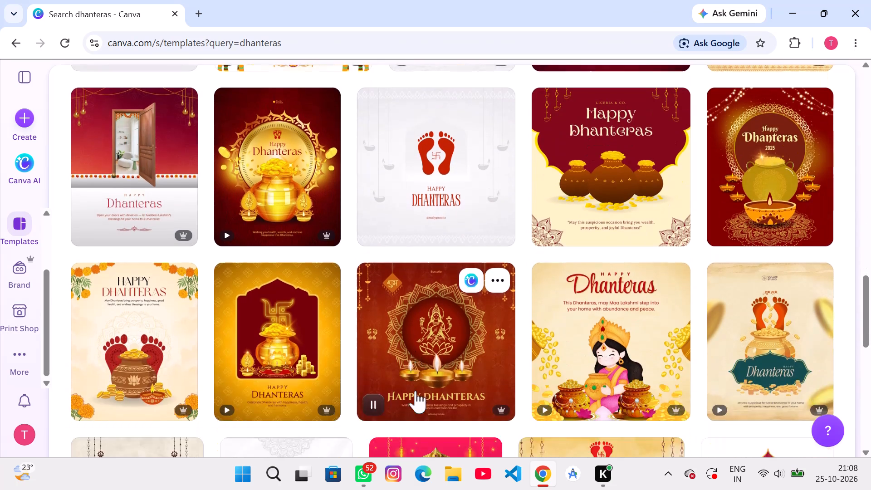
scroll(416, 391, down, 1)
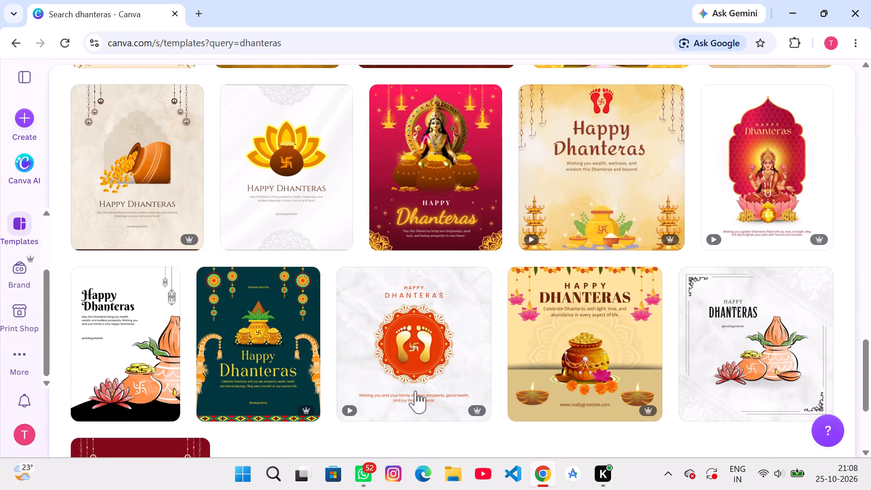
scroll(416, 391, down, 1)
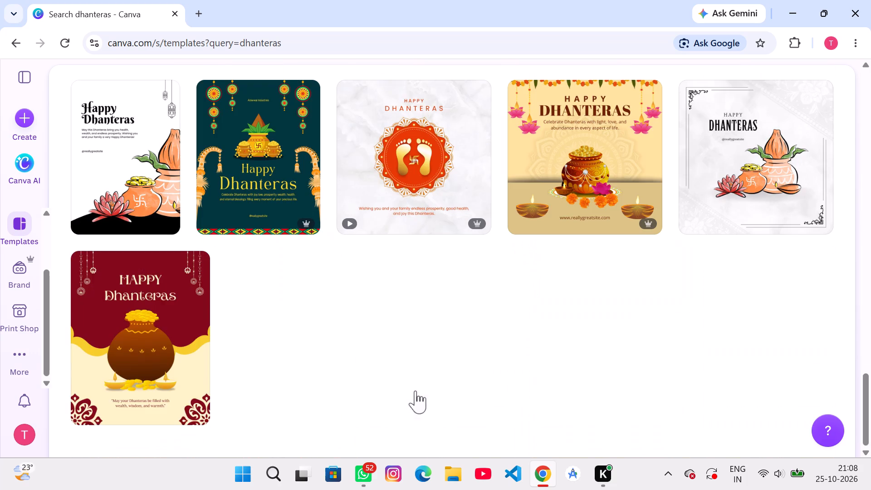
scroll(416, 391, down, 1)
scroll(416, 391, up, 2)
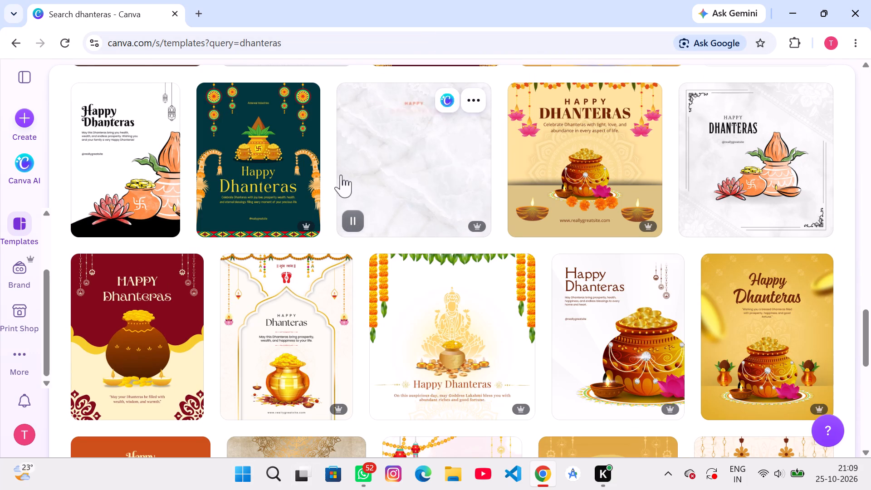
scroll(341, 175, up, 5)
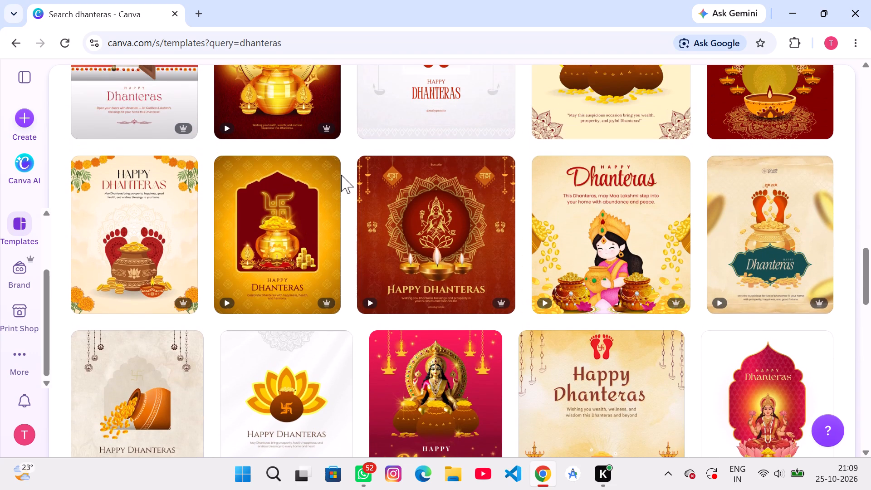
scroll(341, 175, up, 1)
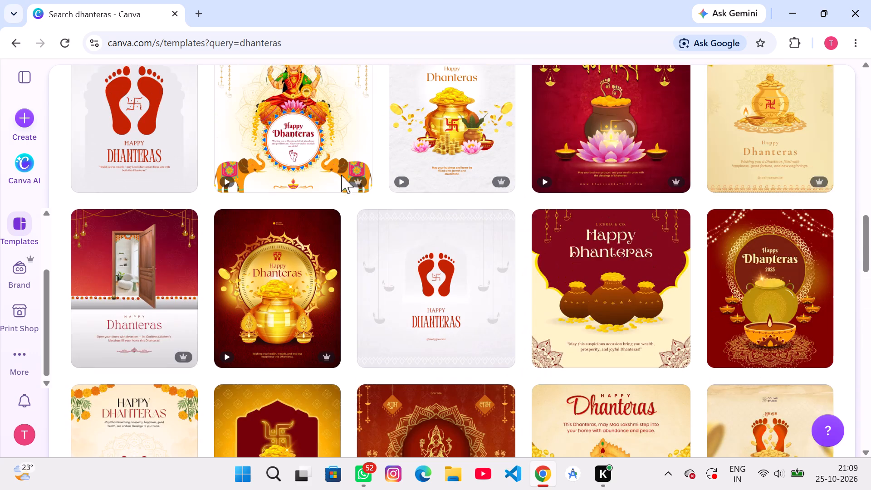
scroll(341, 175, up, 12)
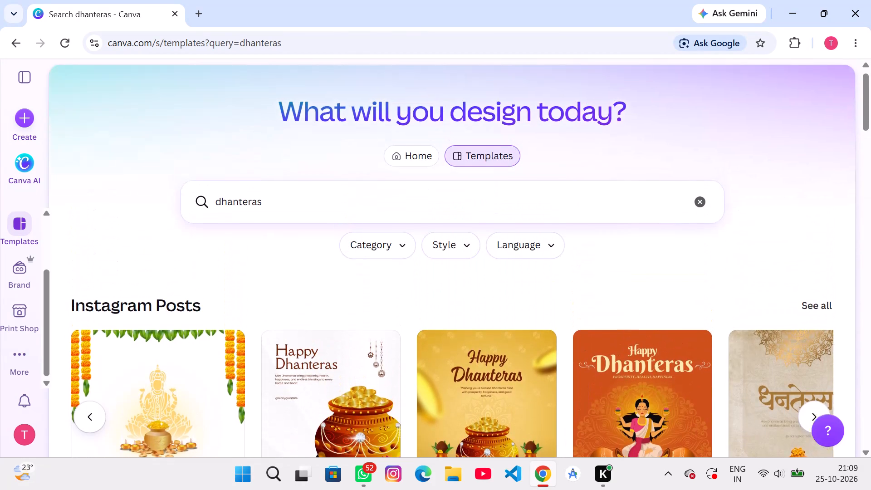
scroll(341, 175, up, 1)
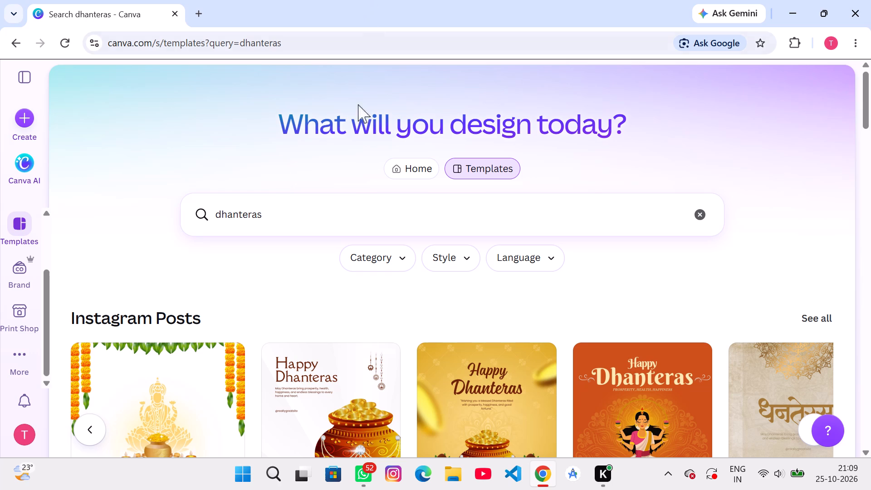
scroll(264, 363, down, 9)
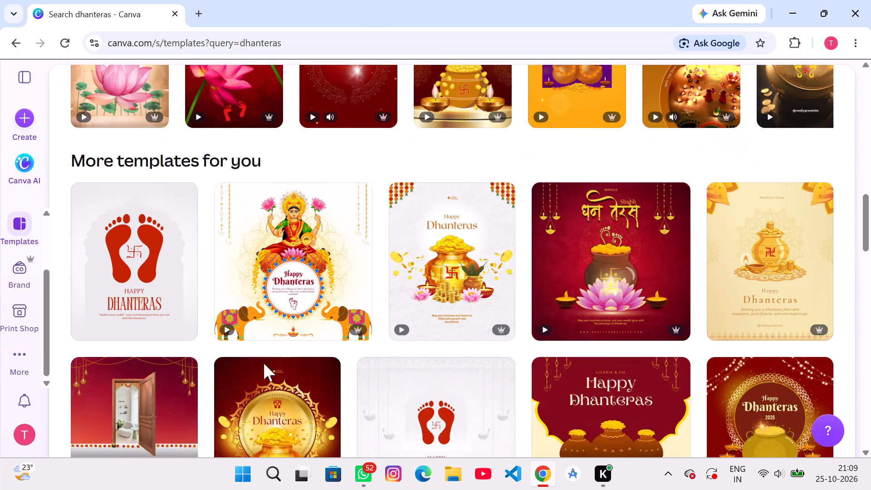
scroll(264, 363, down, 1)
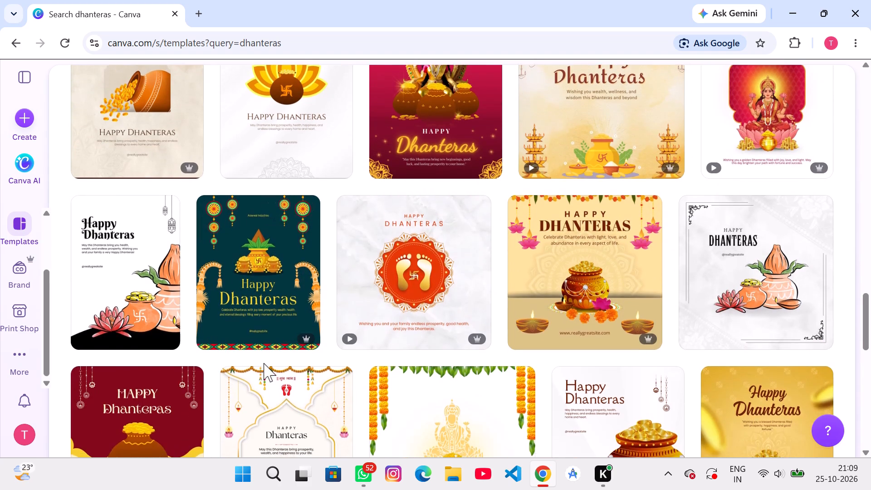
scroll(264, 363, down, 2)
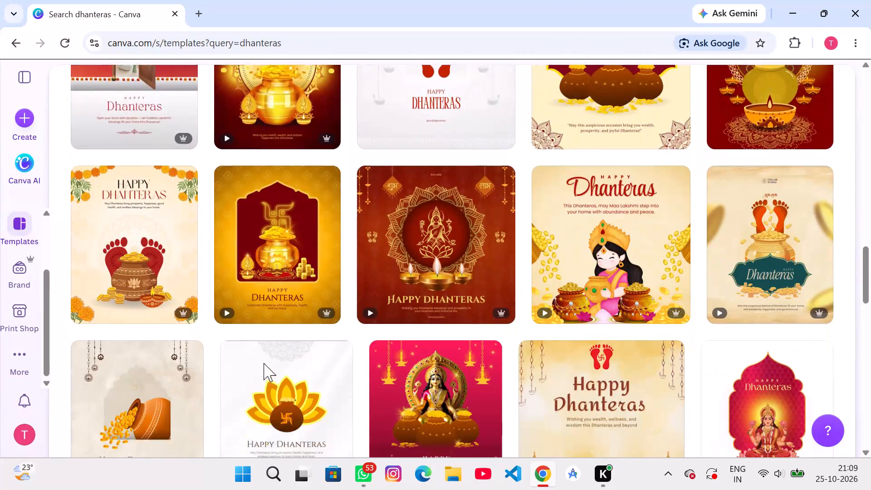
scroll(264, 363, down, 3)
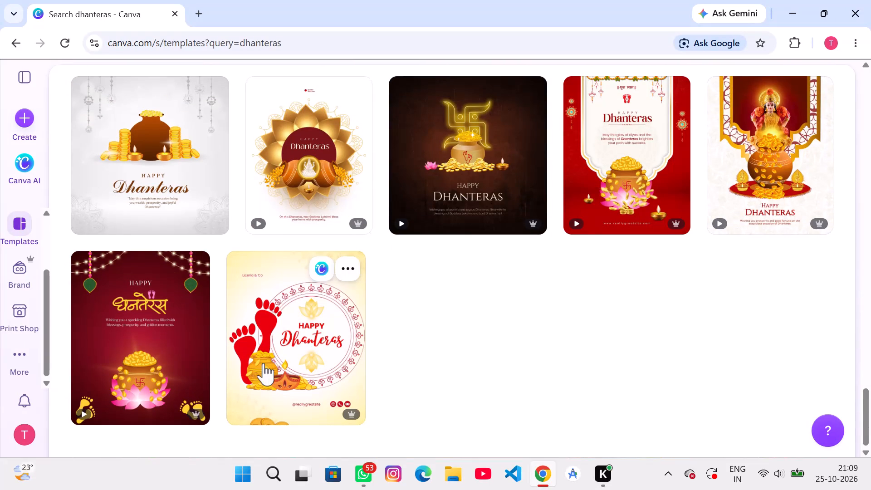
scroll(385, 255, up, 4)
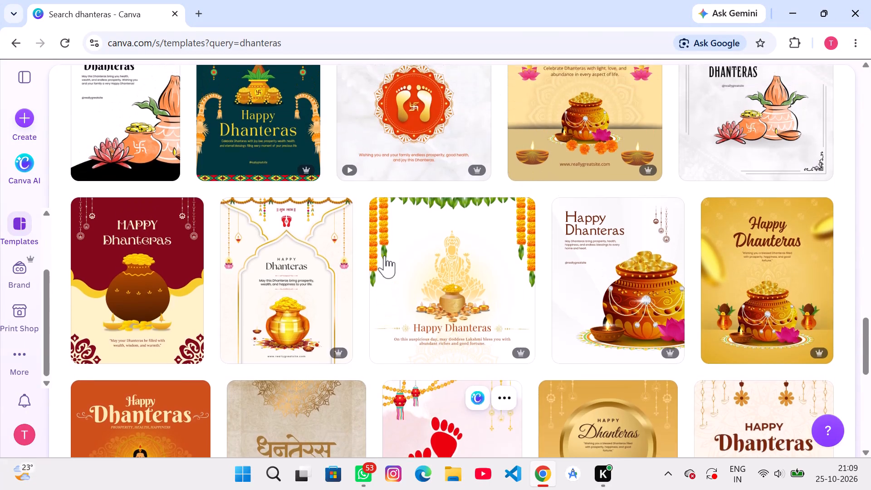
scroll(385, 255, up, 5)
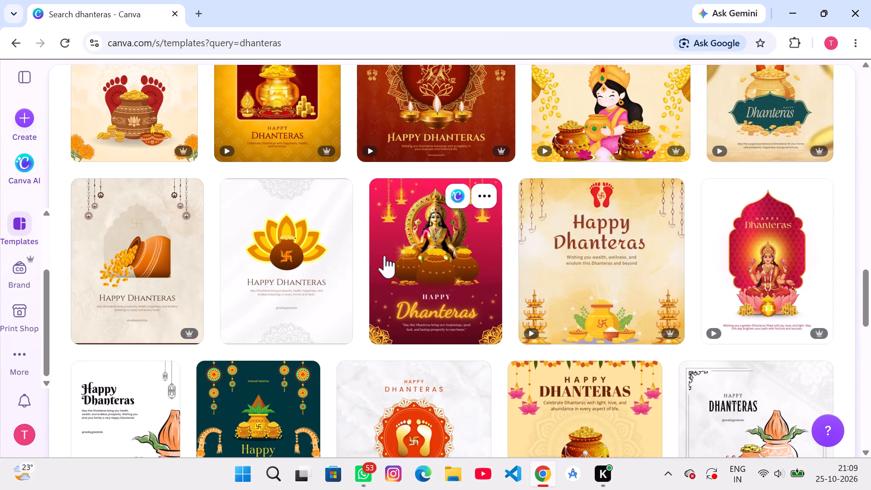
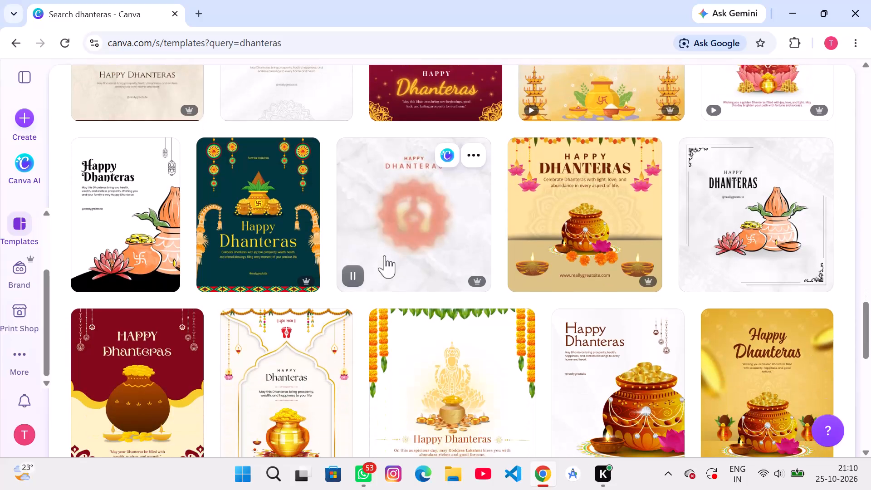
Browse the Dhanteras template search results for a suitable greeting design.
scroll(385, 255, down, 2)
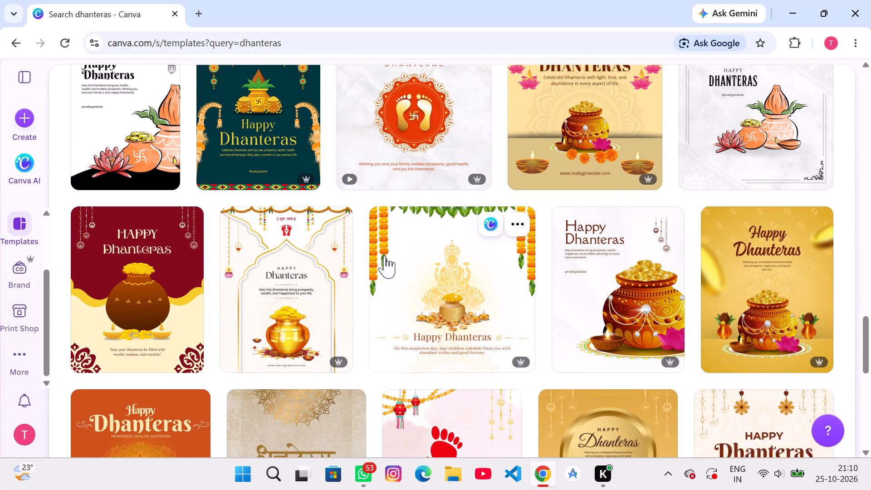
scroll(385, 255, down, 3)
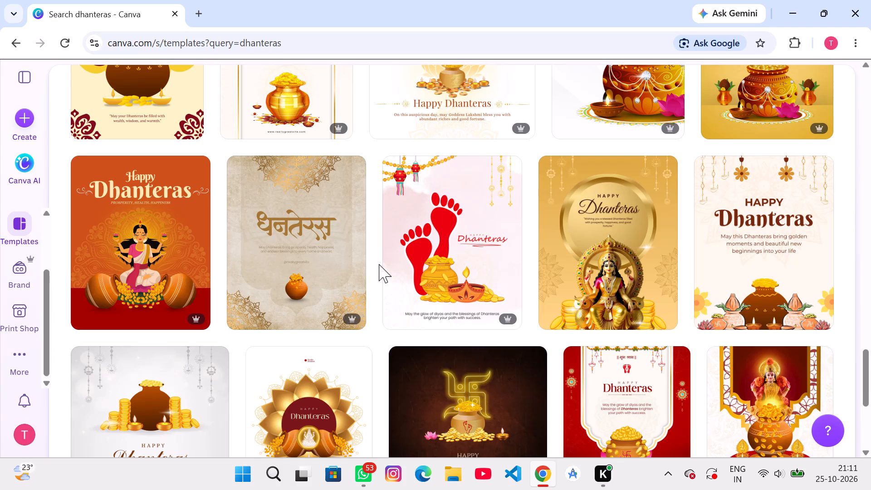
scroll(379, 264, down, 5)
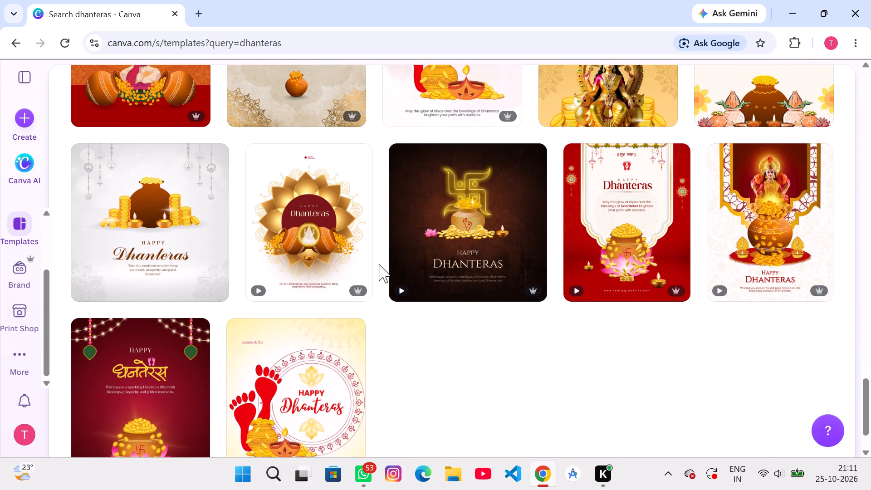
scroll(379, 264, down, 1)
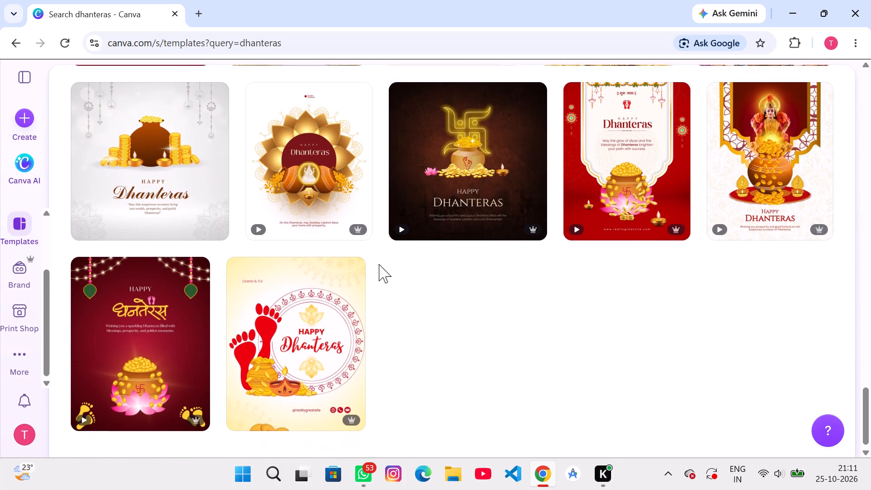
scroll(379, 264, down, 1)
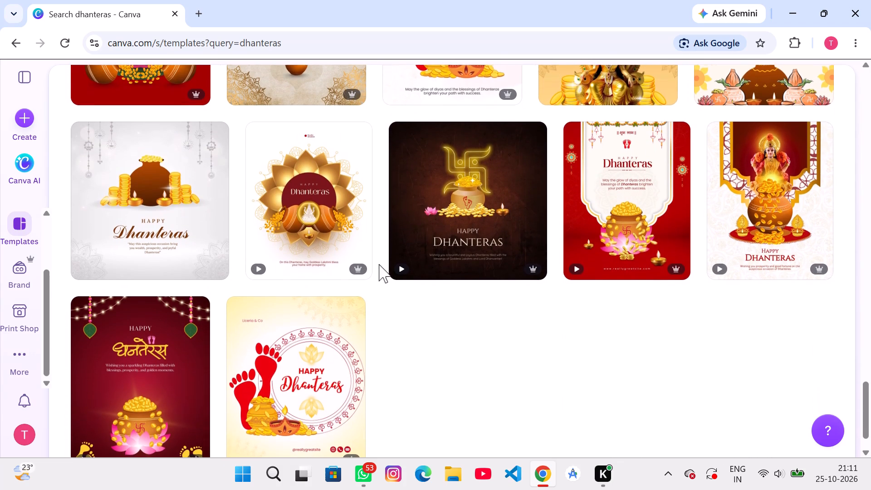
scroll(379, 264, down, 1)
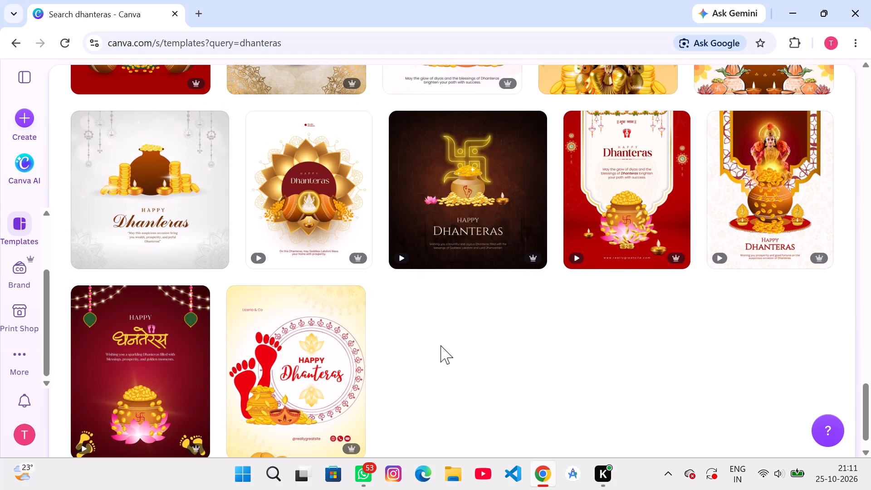
scroll(364, 310, up, 1)
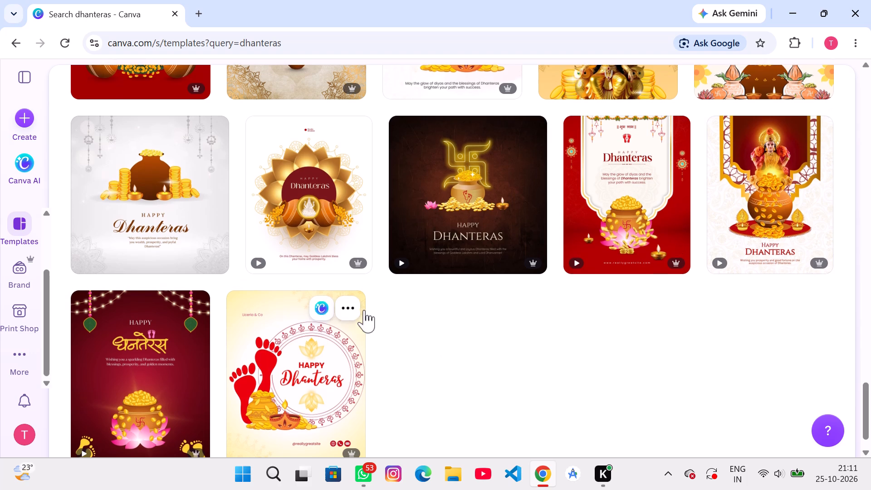
scroll(364, 310, up, 1)
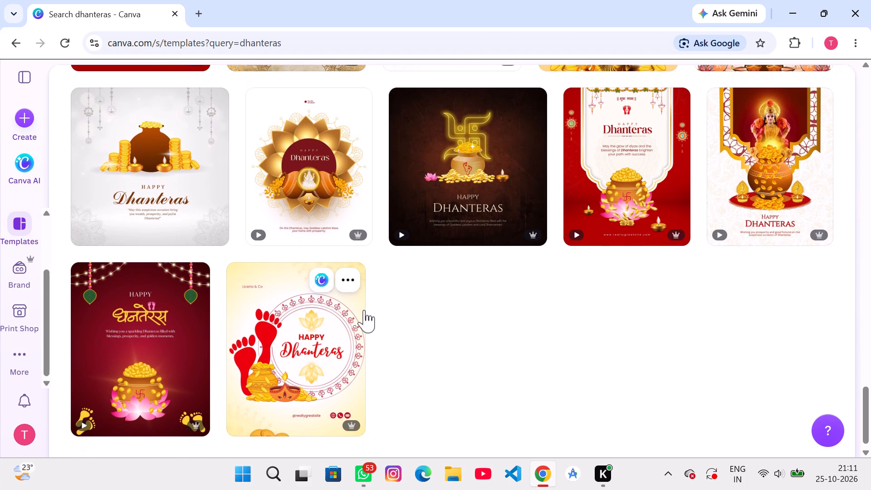
scroll(364, 310, up, 1)
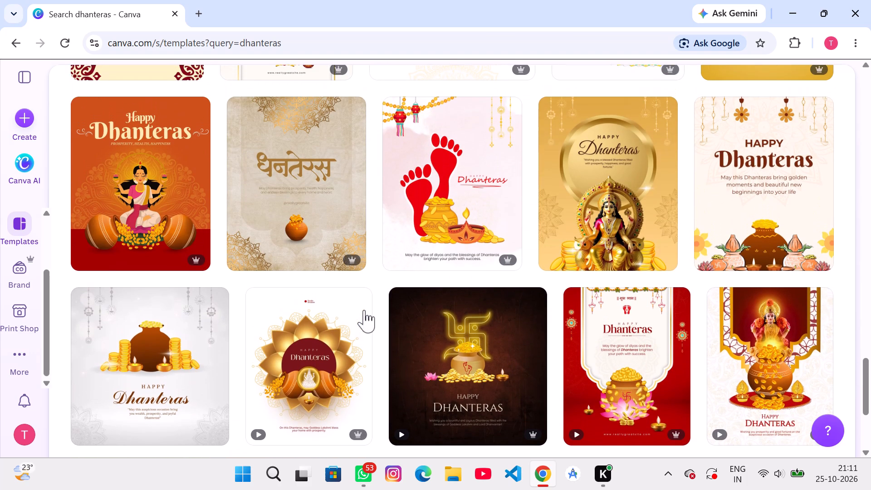
scroll(364, 310, up, 1)
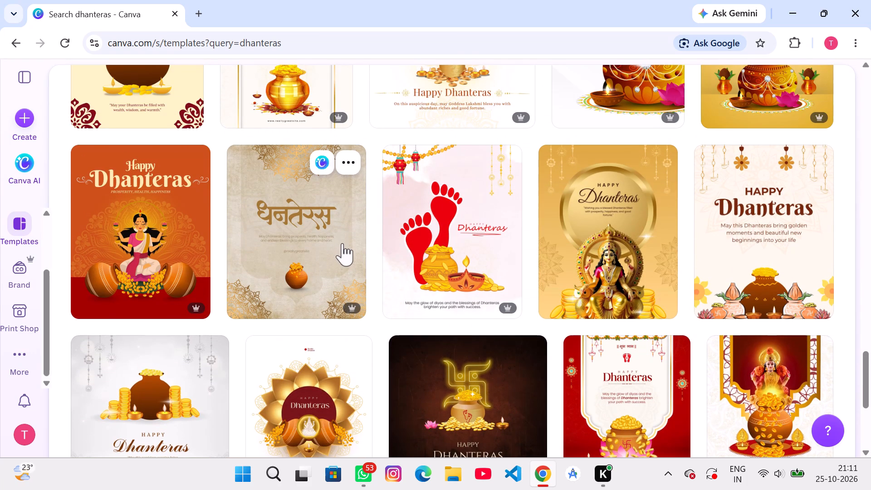
scroll(343, 243, up, 2)
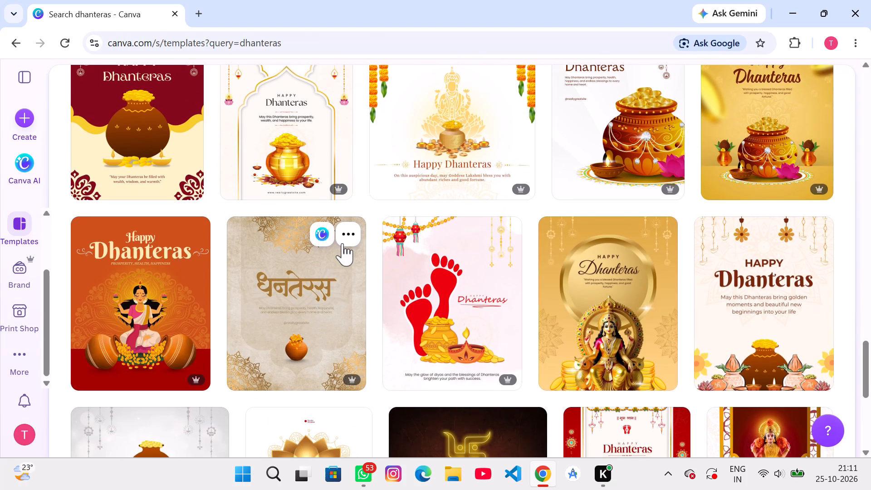
scroll(343, 243, up, 4)
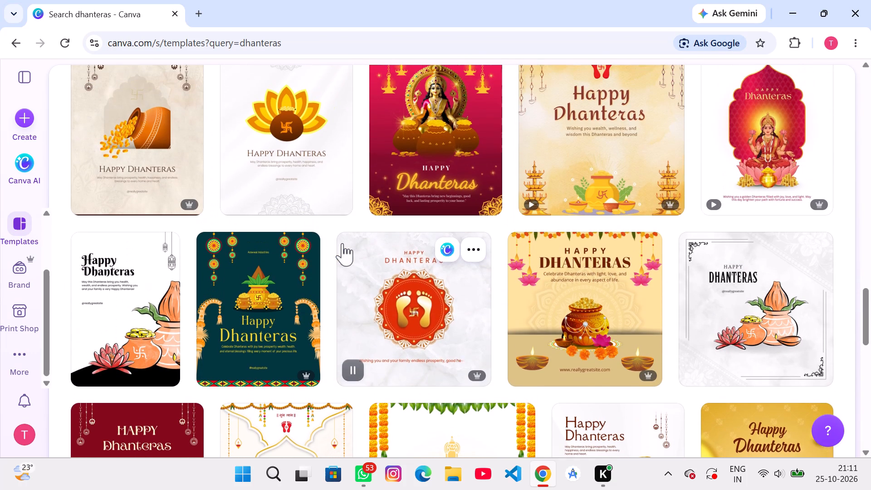
Look back through the Dhanteras template results up to the start of the "More templates for you" section.
scroll(343, 243, up, 1)
scroll(343, 243, right, 3)
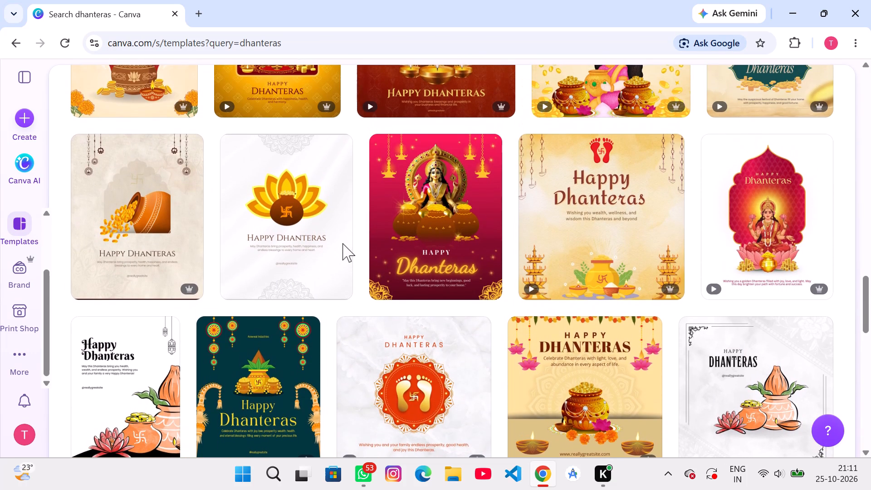
scroll(343, 243, right, 3)
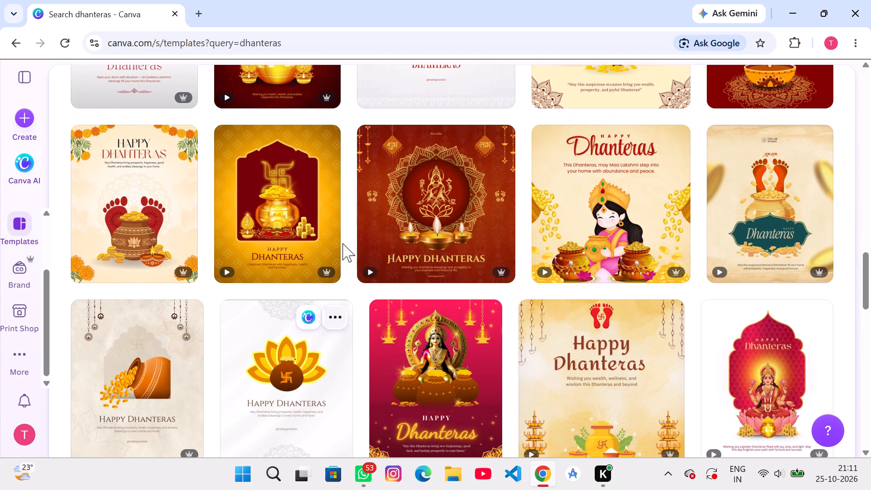
scroll(343, 243, up, 2)
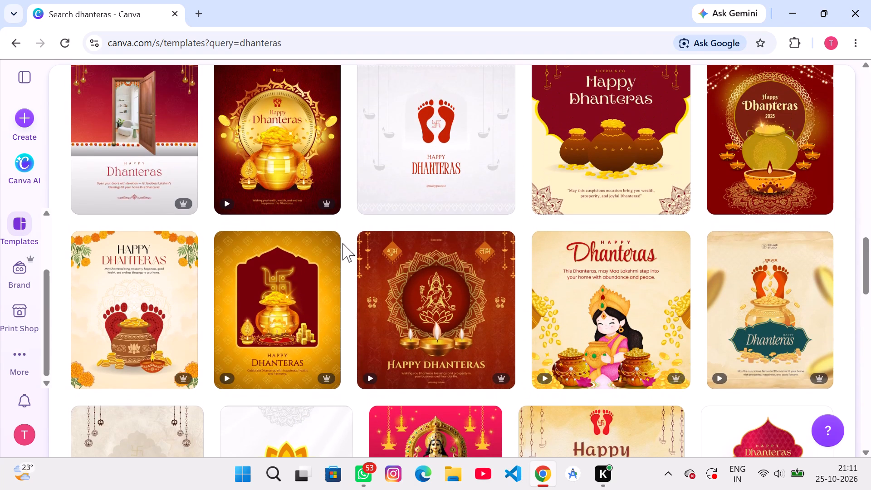
scroll(343, 243, up, 2)
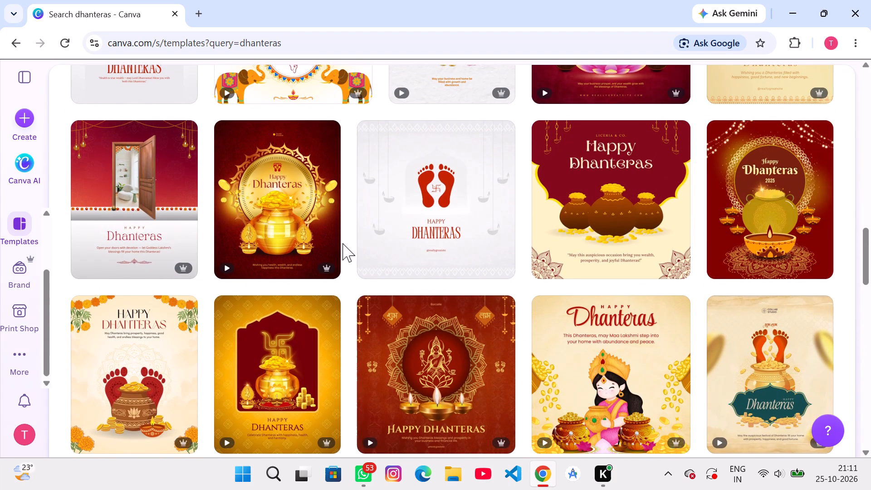
scroll(365, 279, up, 2)
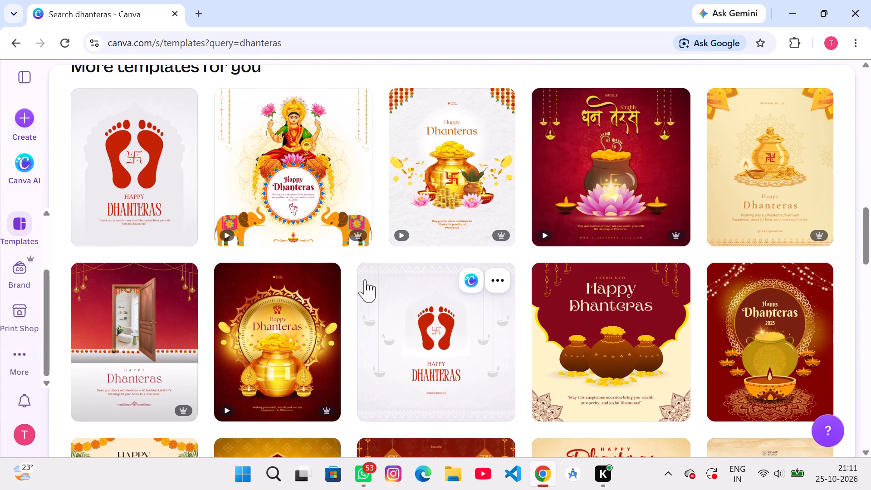
scroll(365, 279, up, 1)
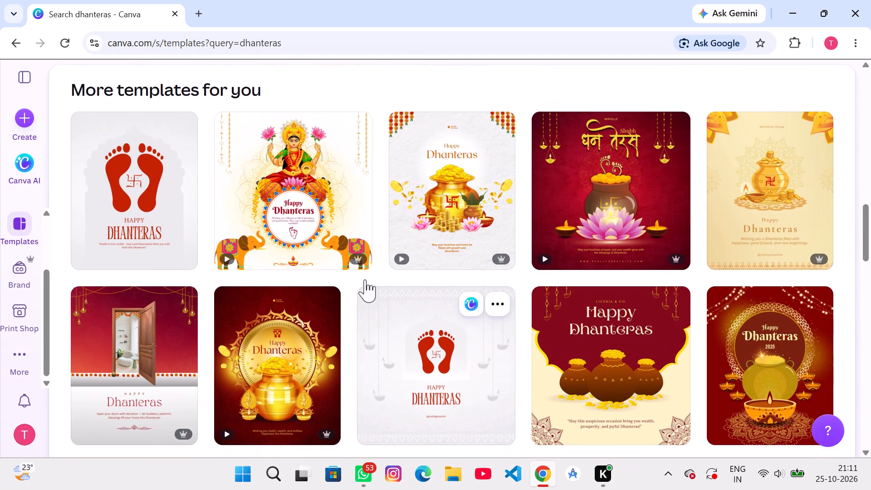
scroll(365, 279, up, 1)
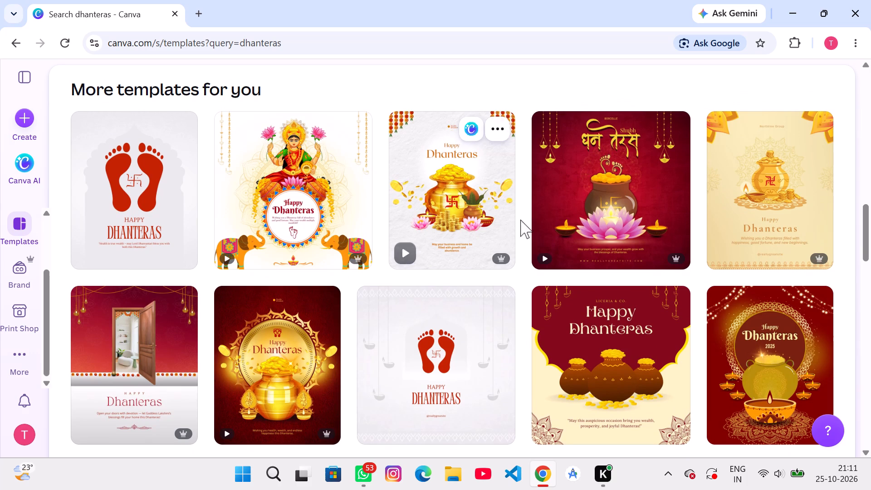
Open the Red And White Illustrated Happy Dhanteras Instagram Post template with the pot and lotus, and start customizing it.
click(594, 216)
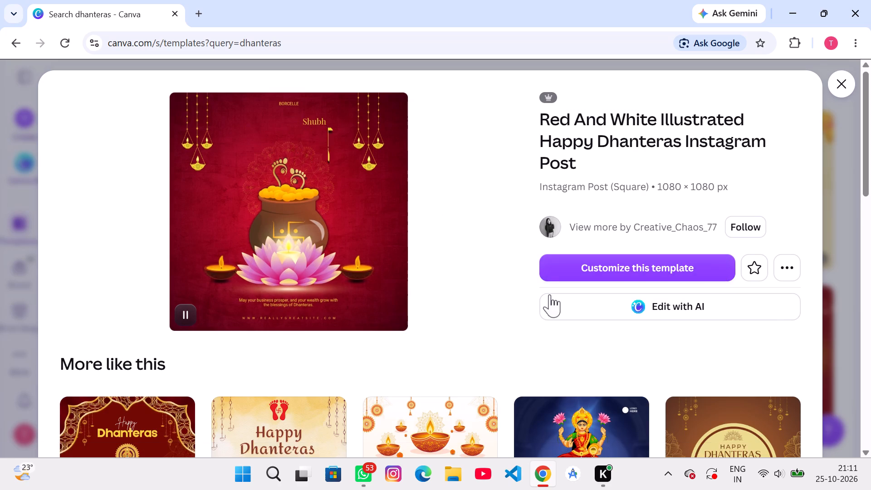
scroll(550, 294, down, 3)
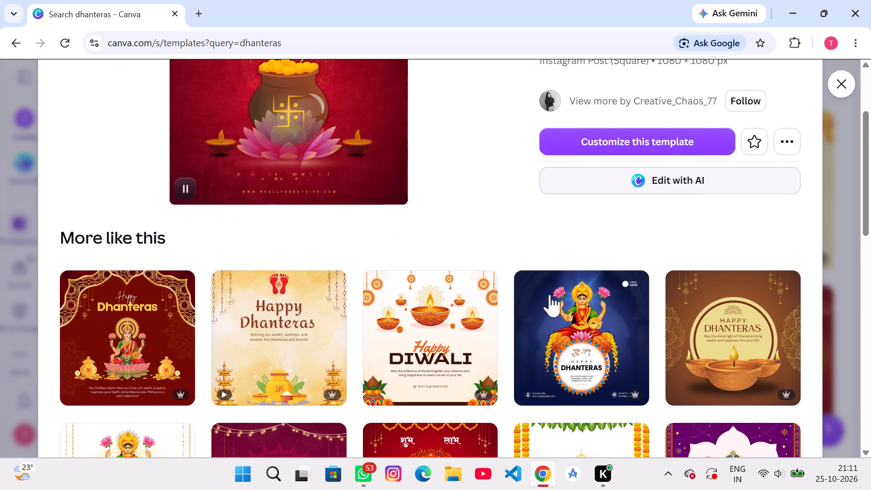
scroll(550, 294, up, 7)
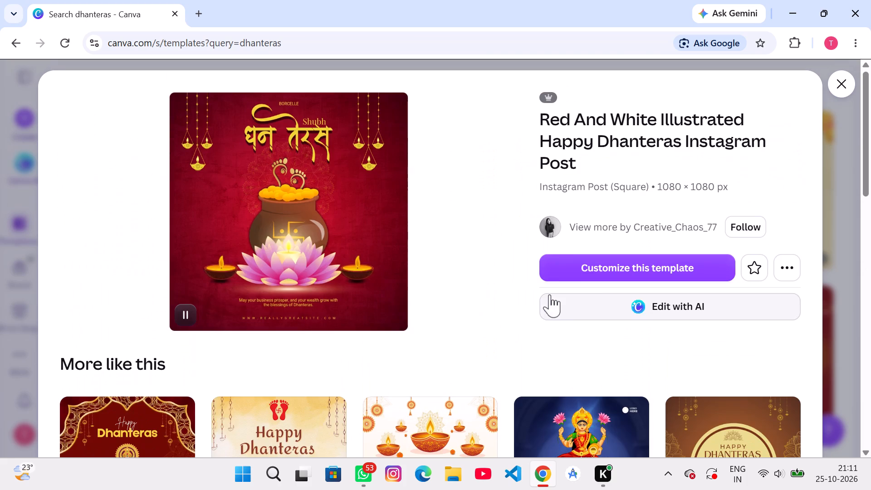
click(577, 260)
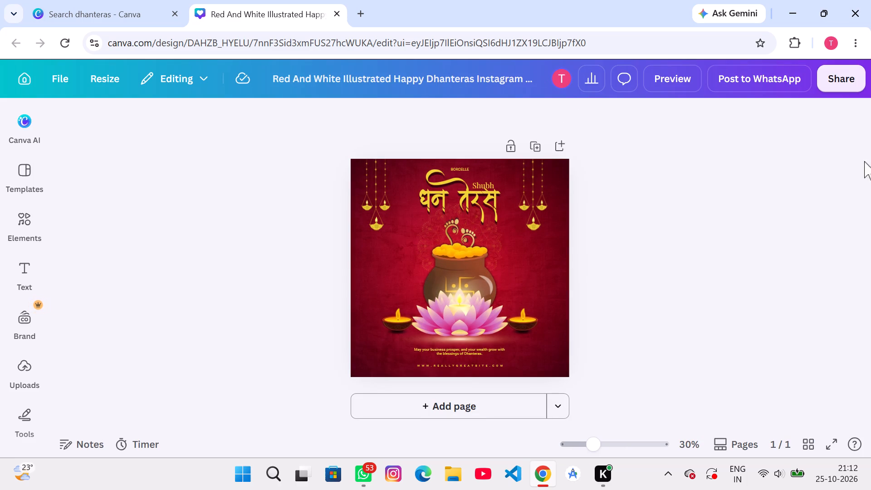
Make a resized copy of the design in Instagram Story format, 1080 × 1920 px, and open that copy.
click(103, 78)
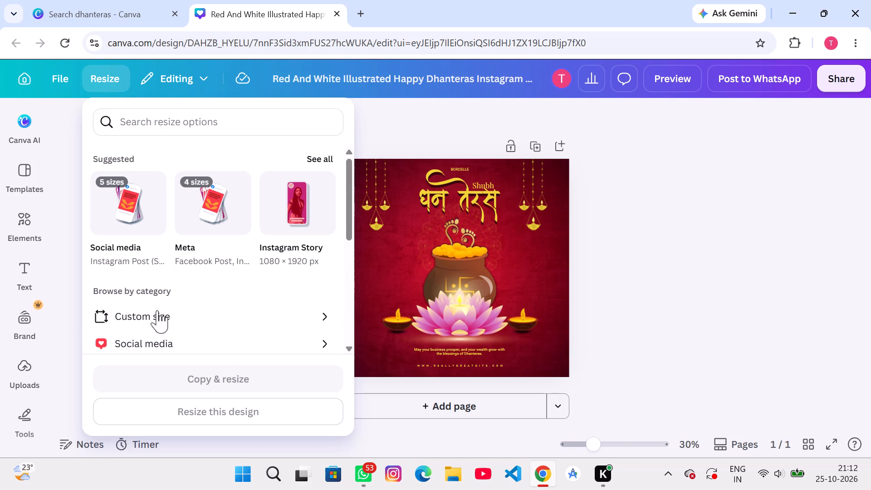
click(299, 219)
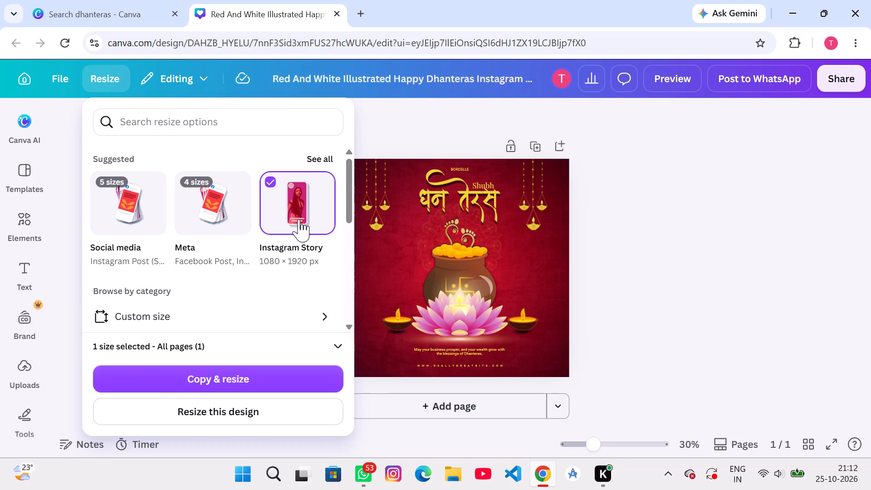
click(195, 377)
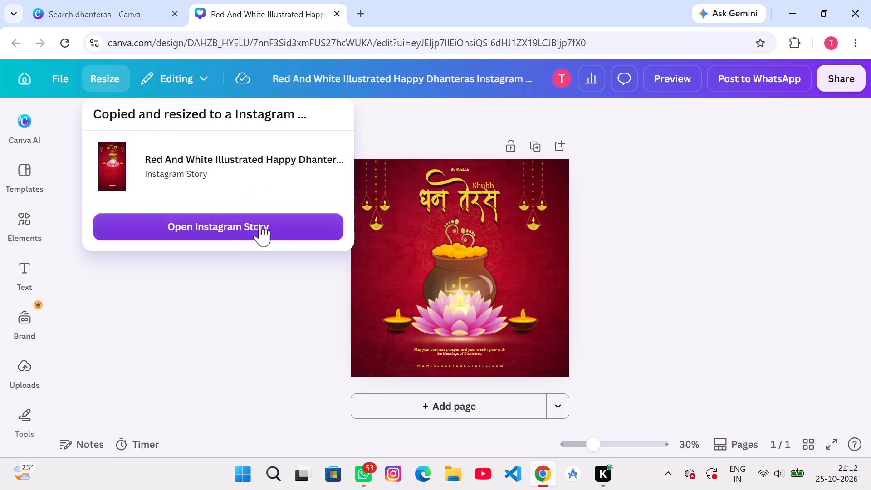
click(202, 165)
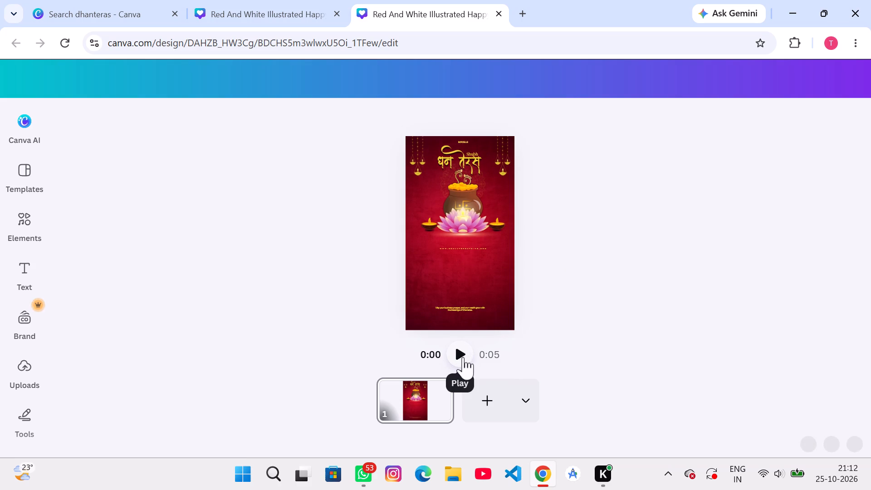
Play the Instagram Story version and examine how its artwork and text are laid out on the tall page.
click(463, 357)
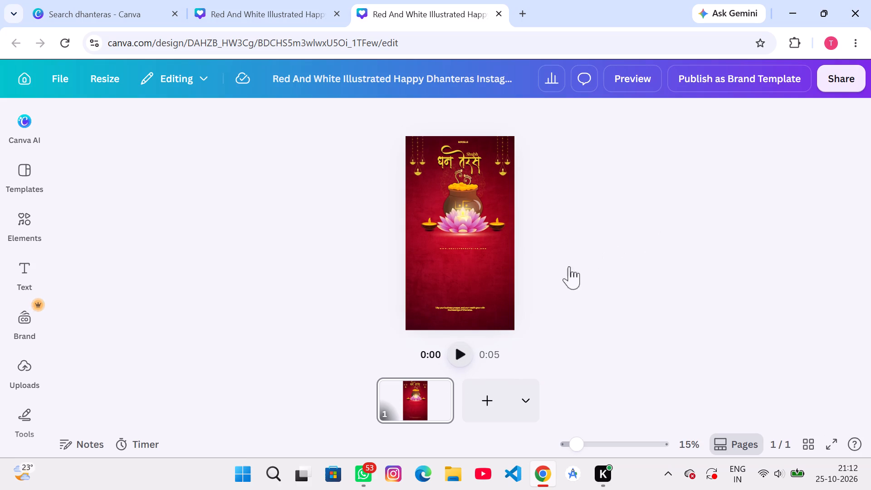
click(462, 354)
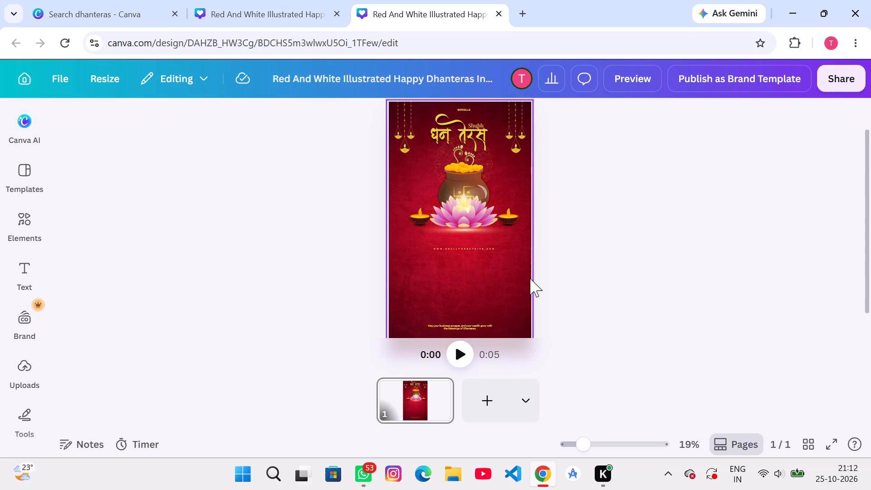
scroll(530, 278, down, 2)
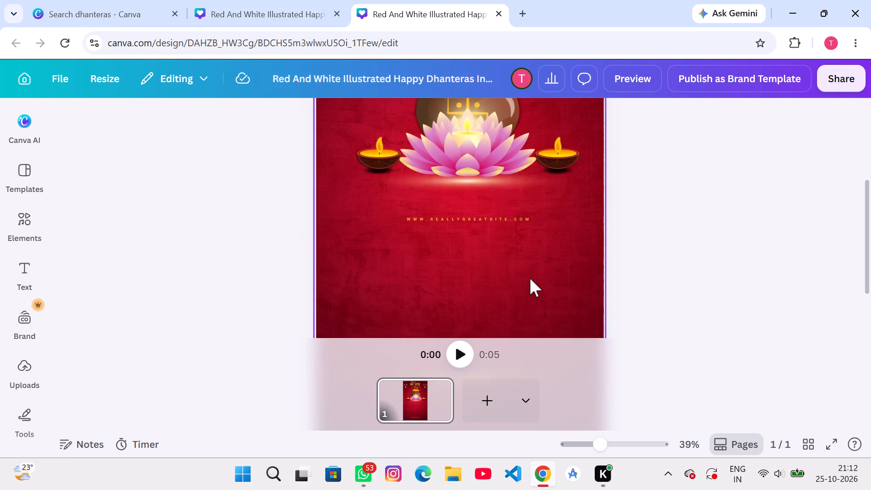
scroll(530, 278, down, 1)
scroll(530, 278, up, 10)
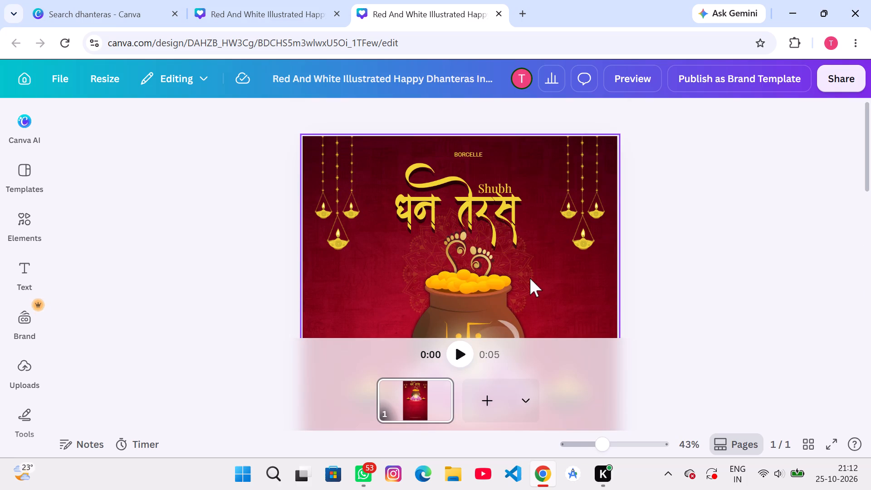
scroll(431, 283, down, 1)
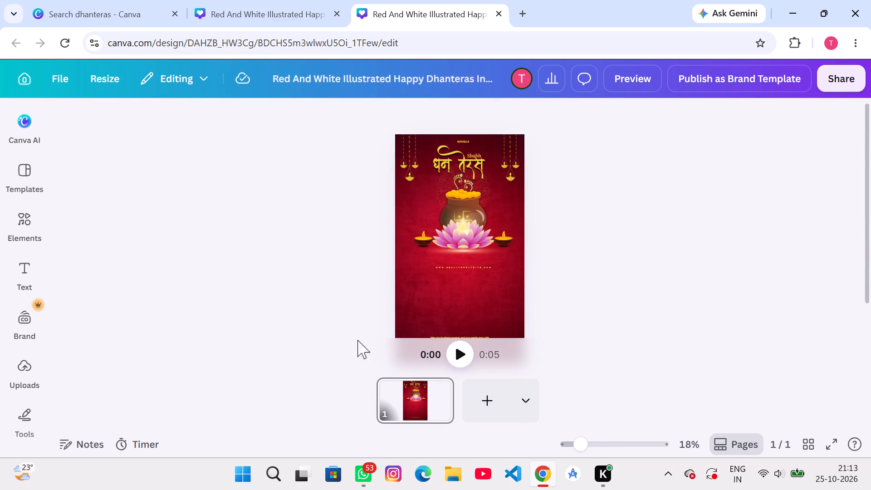
Move the pink lotus down from the pot to the lower part of the poster, below the website text.
click(560, 242)
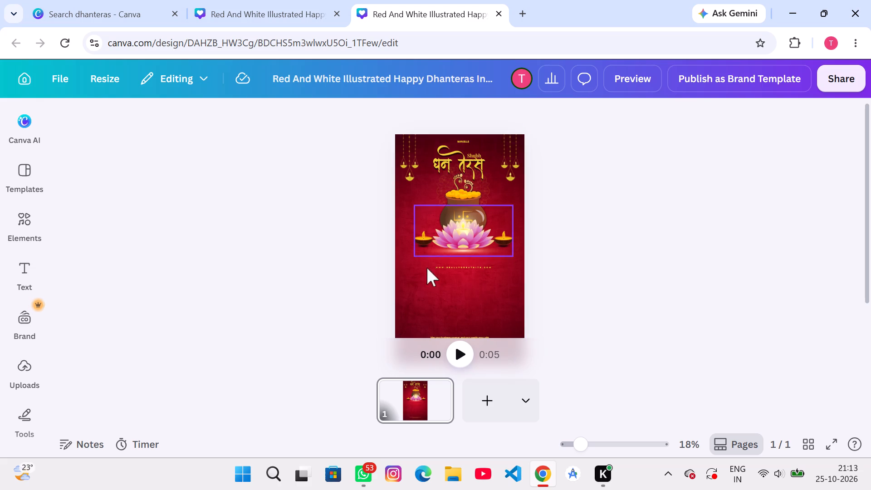
drag(453, 229, 448, 274)
drag(448, 274, 445, 281)
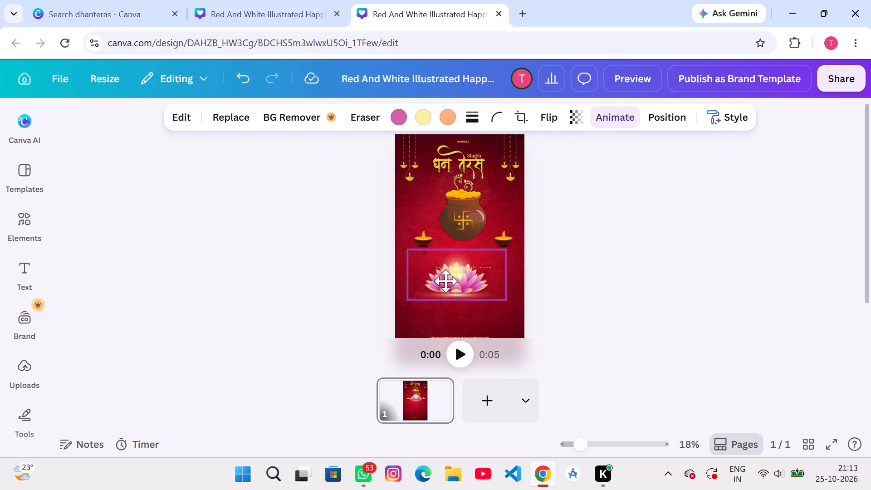
drag(445, 281, 445, 296)
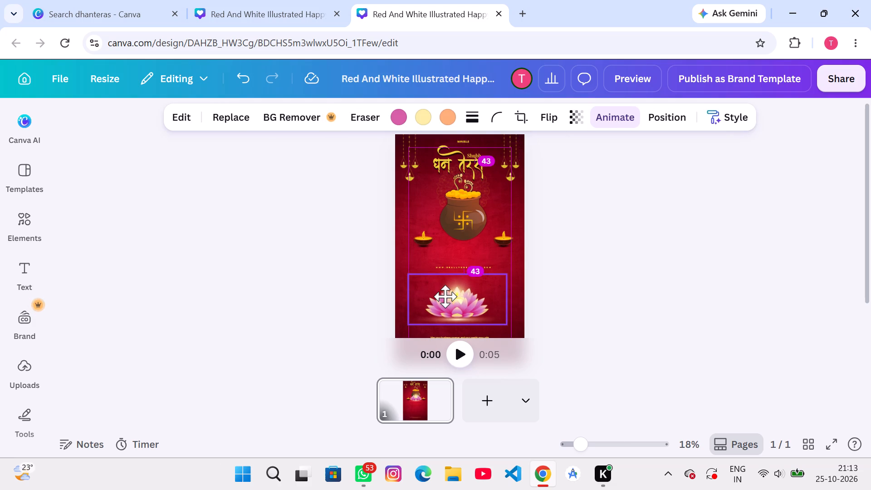
drag(445, 296, 451, 294)
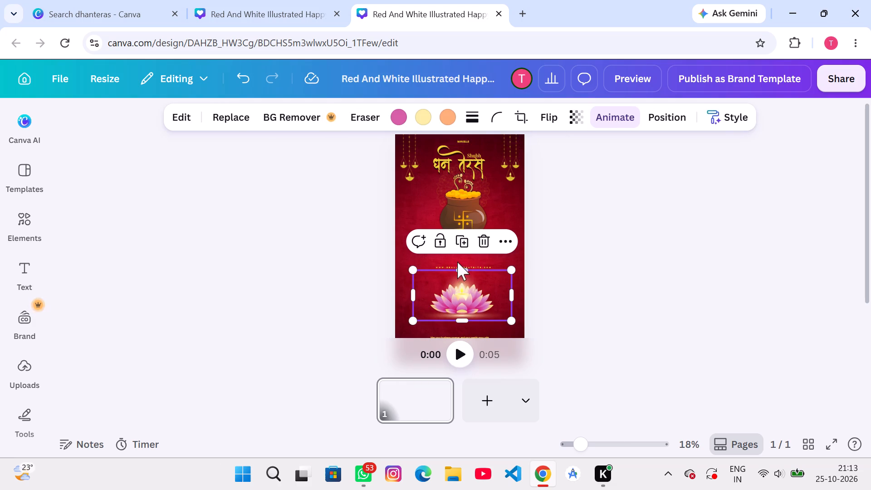
Delete the small website address line above the lotus.
click(459, 265)
click(582, 234)
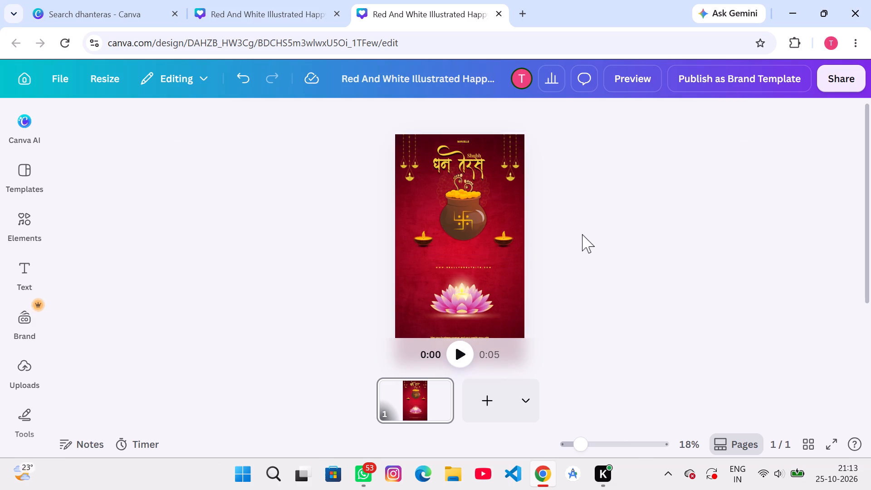
click(467, 265)
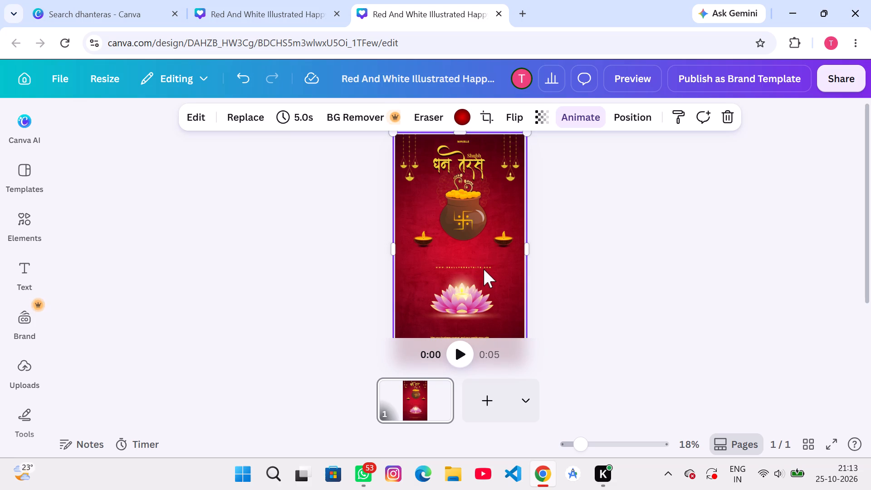
click(478, 265)
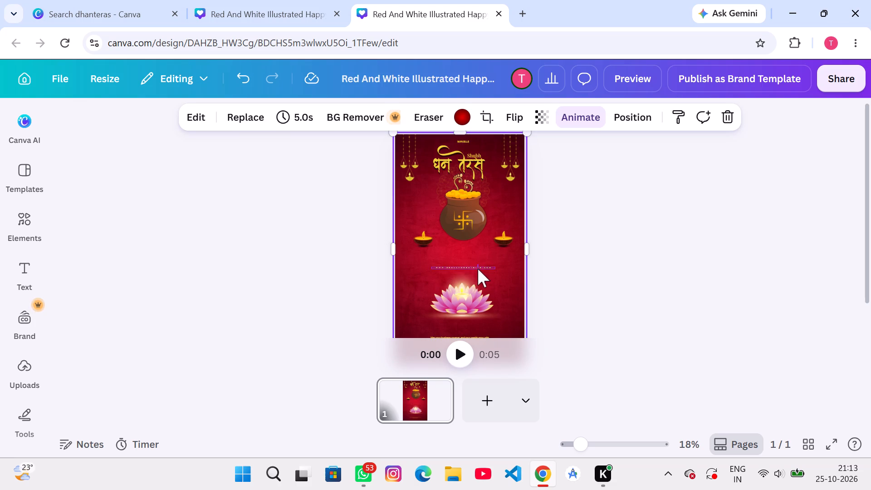
click(476, 267)
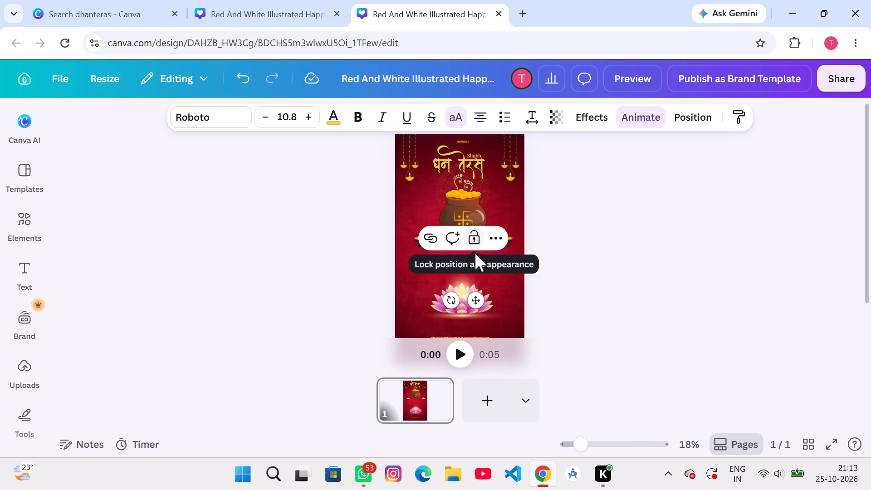
click(476, 237)
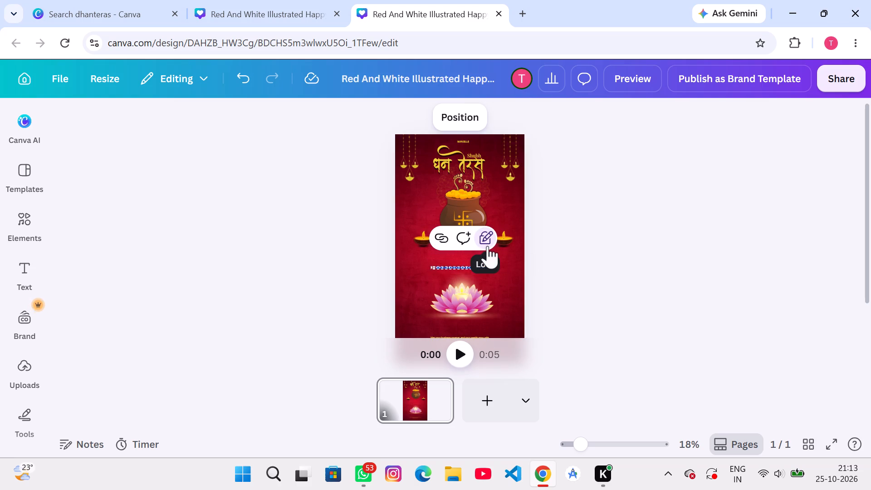
click(488, 246)
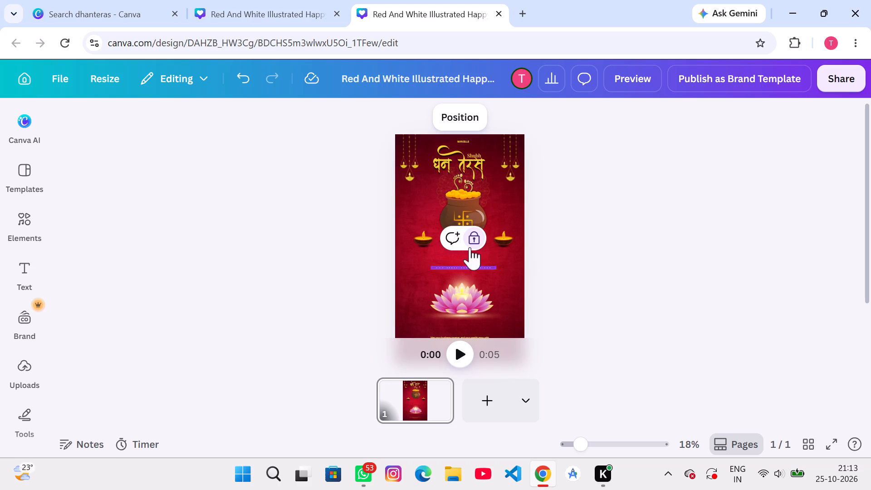
click(470, 247)
click(484, 239)
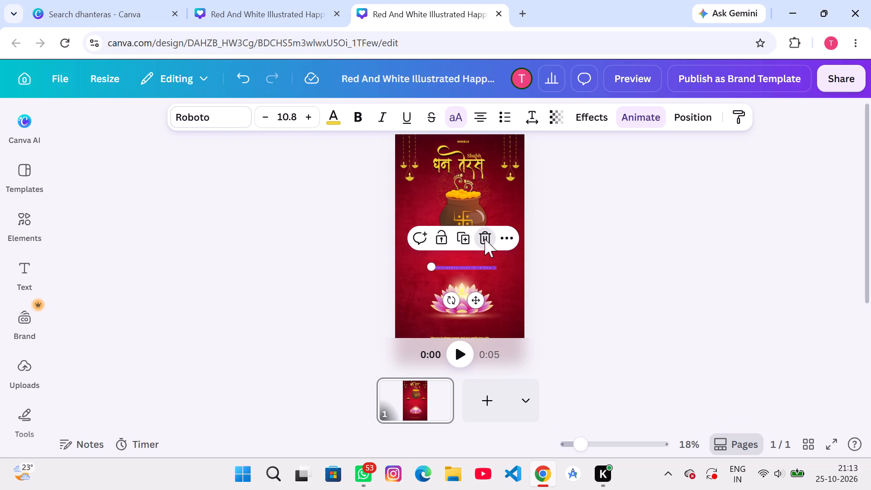
Move the gold-filled pot down so it sits centred on the lotus.
drag(455, 229, 461, 303)
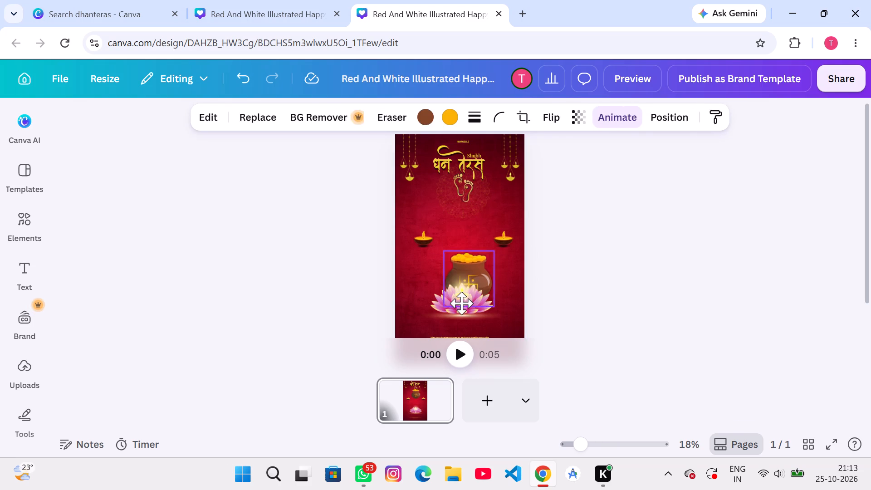
drag(461, 303, 450, 288)
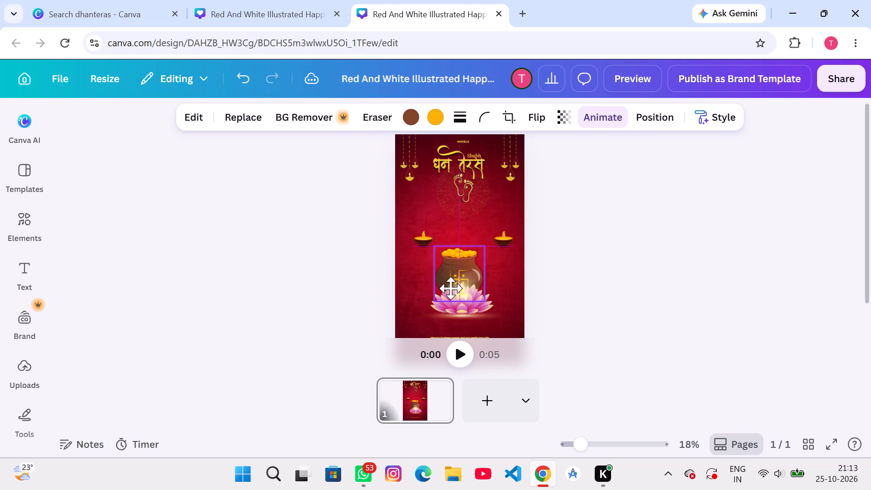
drag(450, 288, 454, 292)
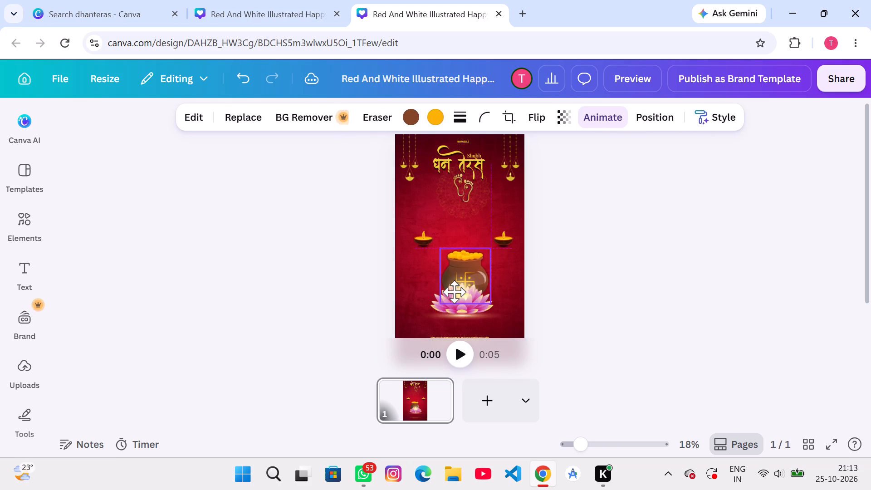
drag(454, 292, 452, 293)
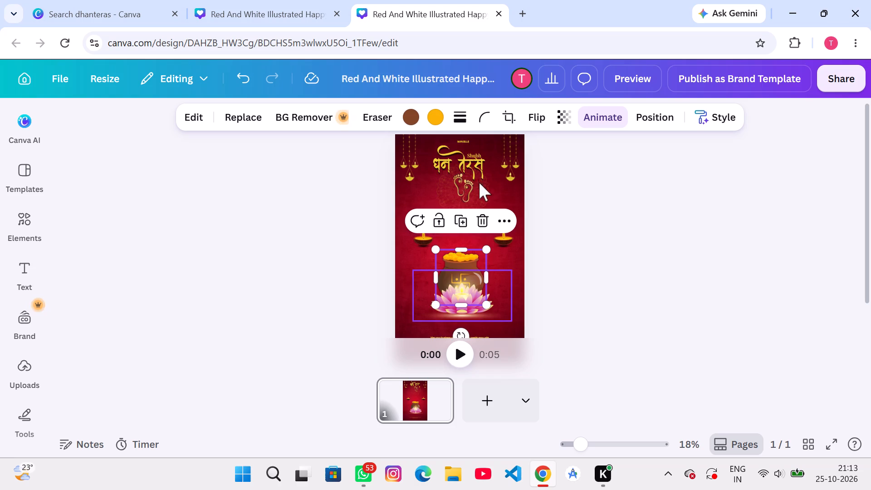
Move the golden footprints down to just above the coins in the pot.
drag(460, 189, 454, 252)
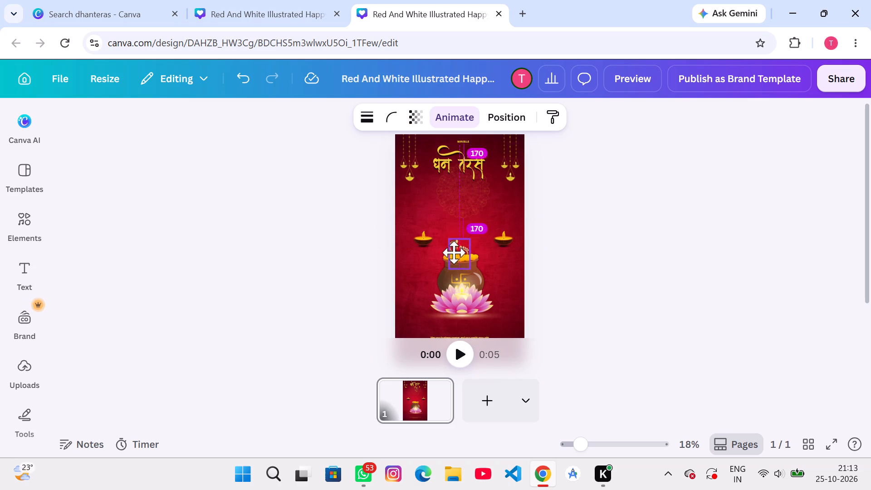
drag(454, 252, 454, 249)
click(568, 201)
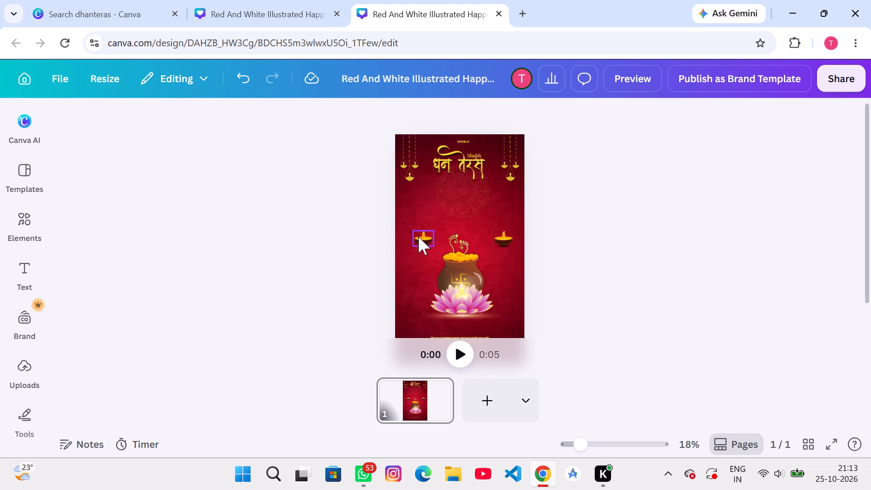
Move the left diya and its separate shadow down beside the left edge of the lotus.
drag(418, 236, 418, 295)
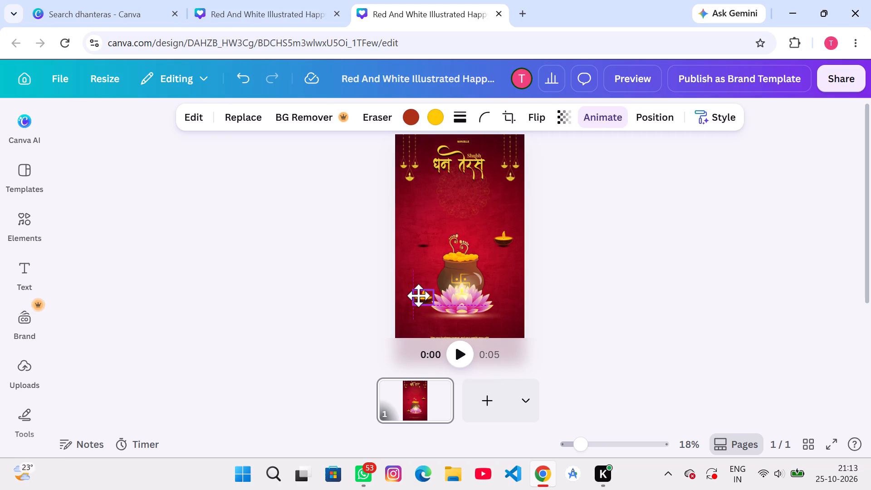
drag(418, 295, 414, 295)
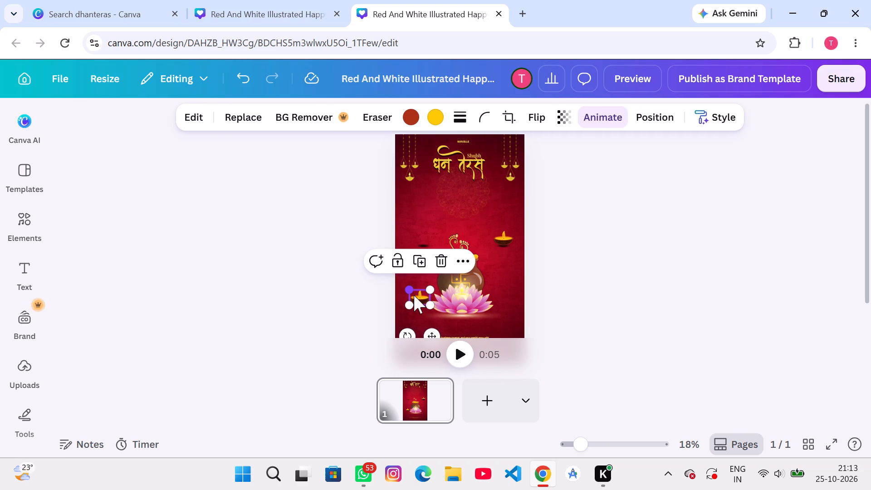
click(425, 245)
drag(433, 279, 433, 344)
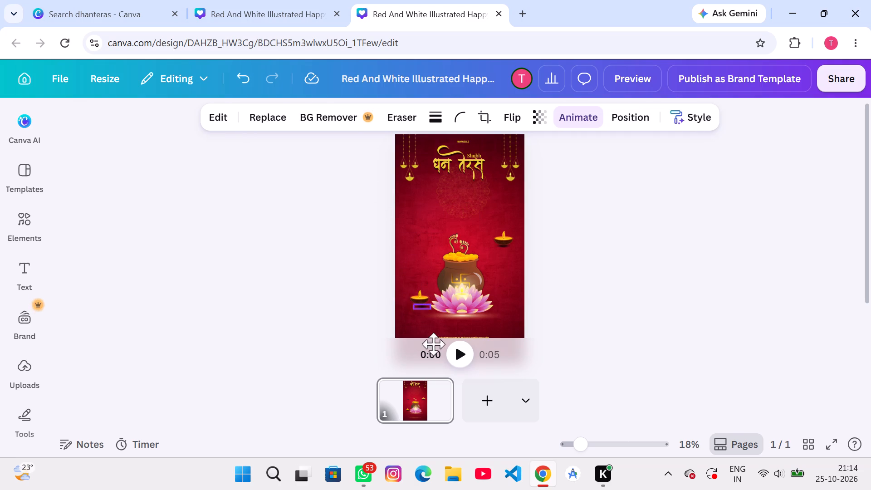
drag(433, 344, 427, 337)
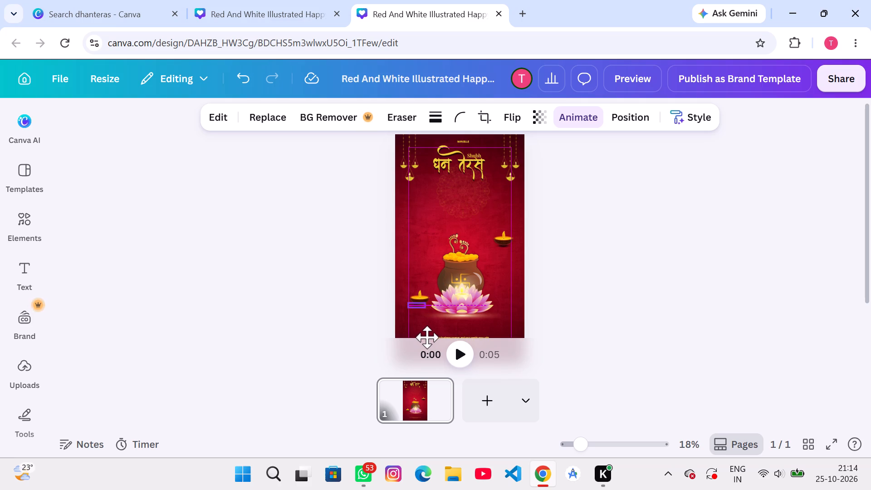
drag(427, 337, 429, 336)
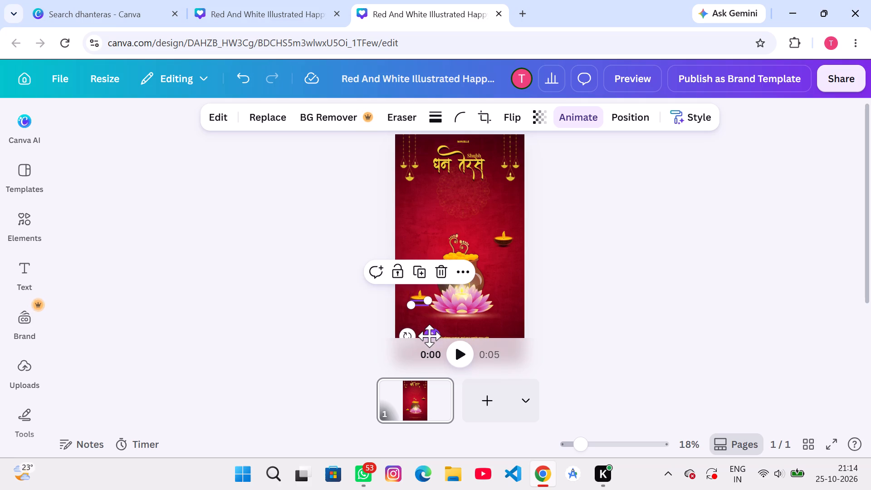
click(624, 230)
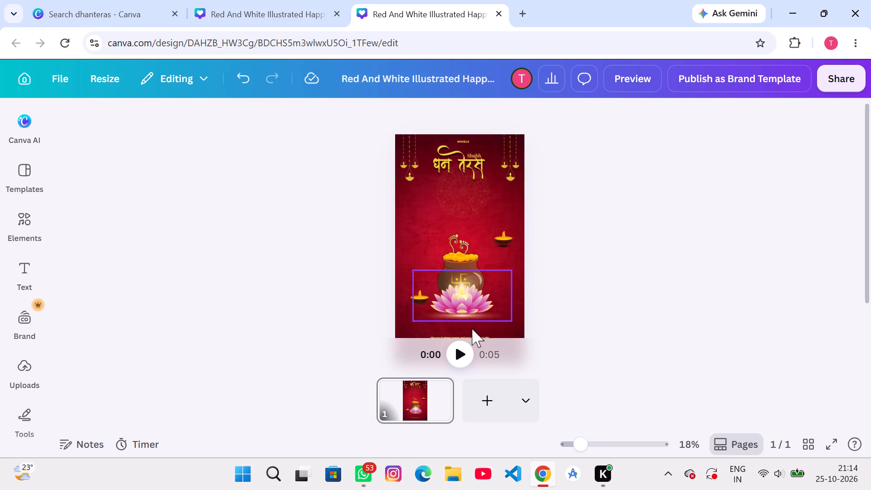
Move the right diya and its separate shadow down beside the right edge of the lotus, level with the left diya.
drag(499, 240, 502, 304)
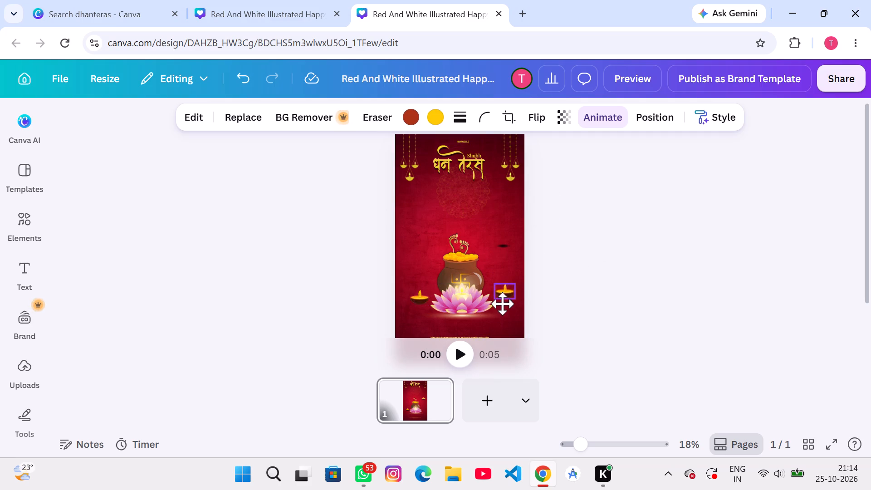
drag(502, 304, 499, 300)
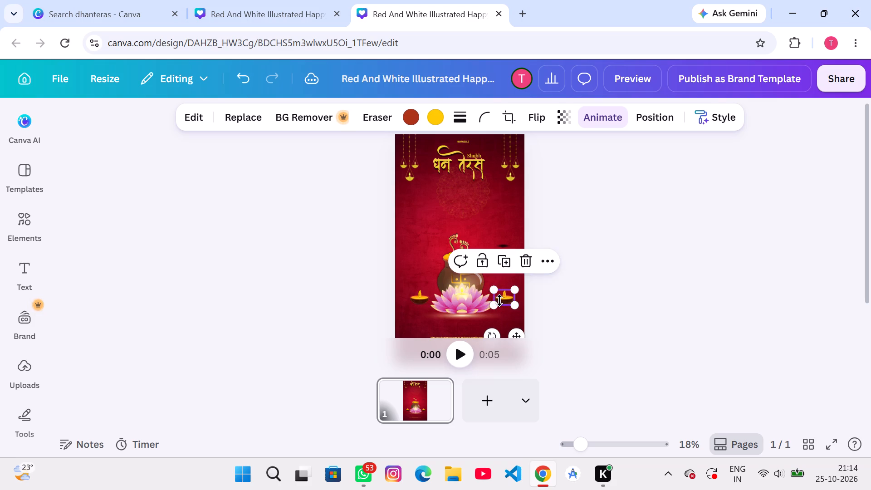
drag(503, 247, 504, 309)
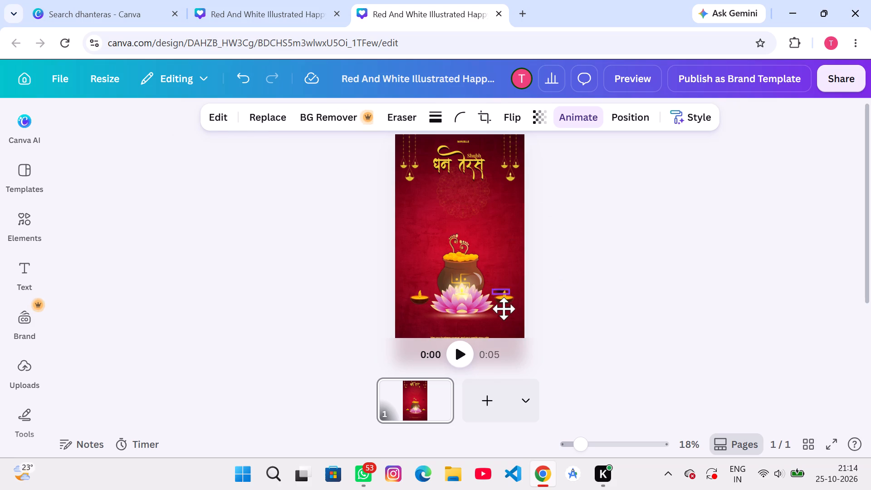
drag(504, 309, 501, 306)
click(587, 256)
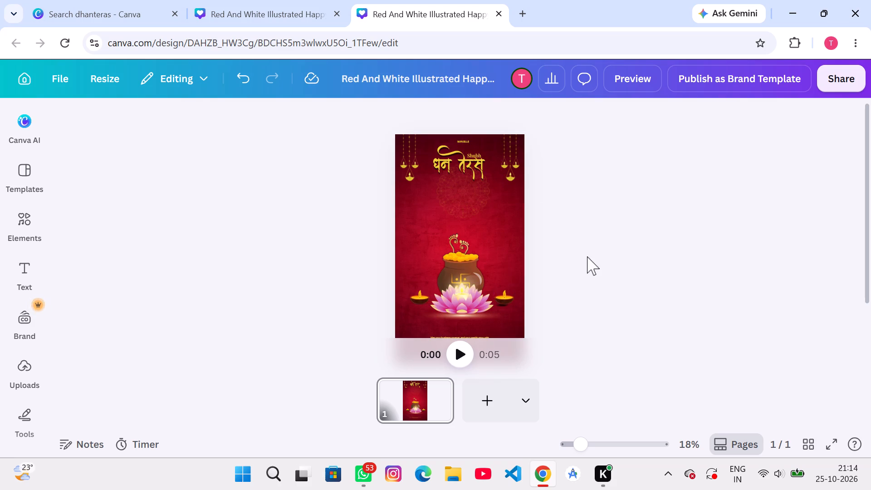
Nudge the right diya's shadow slightly up and to the right so it sits under the lamp.
click(505, 305)
key(Right)
key(Right)
key(Right)
key(Right)
key(Right)
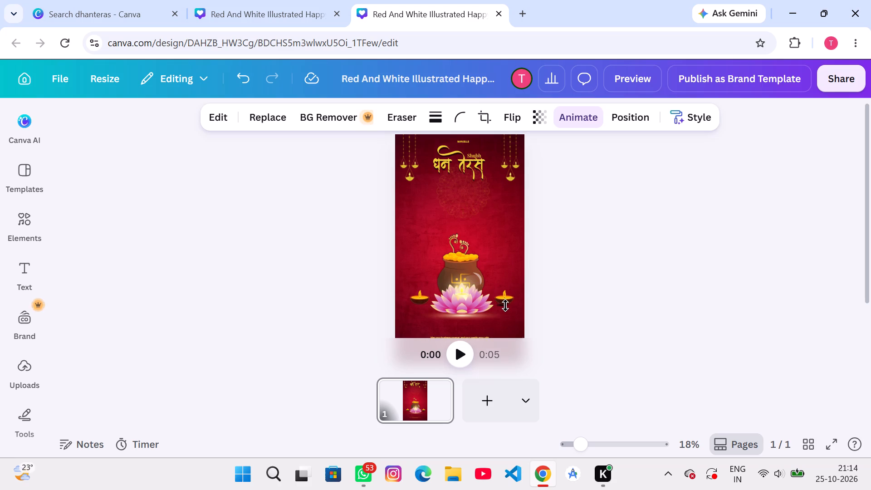
key(Up)
key(Right)
key(Right)
key(Right)
key(Right)
key(Right)
key(Right)
key(Right)
key(Right)
key(Right)
key(Right)
key(Right)
key(Right)
key(Right)
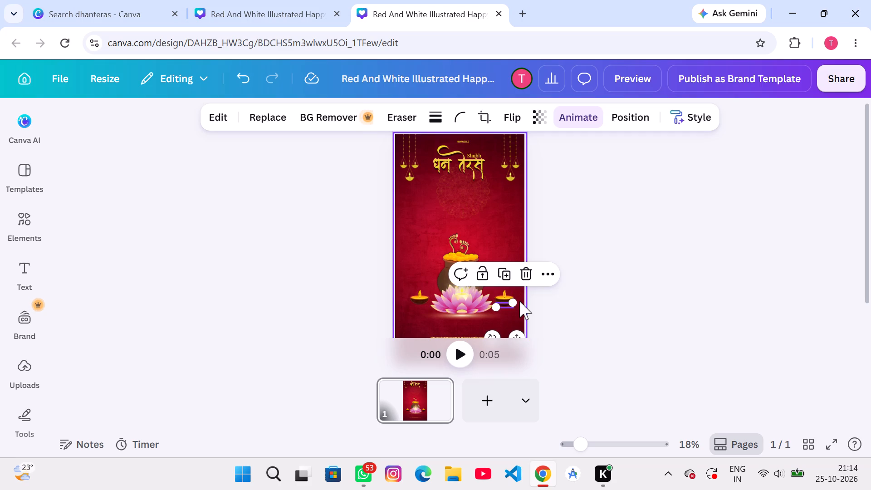
click(610, 284)
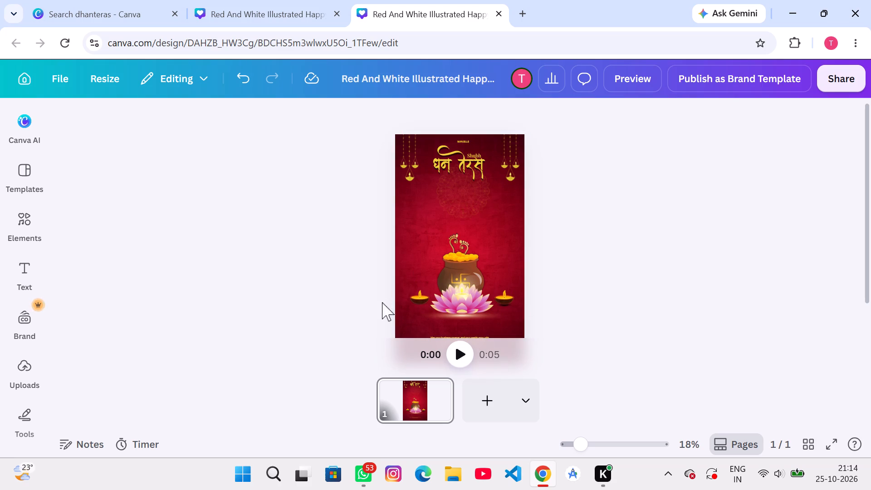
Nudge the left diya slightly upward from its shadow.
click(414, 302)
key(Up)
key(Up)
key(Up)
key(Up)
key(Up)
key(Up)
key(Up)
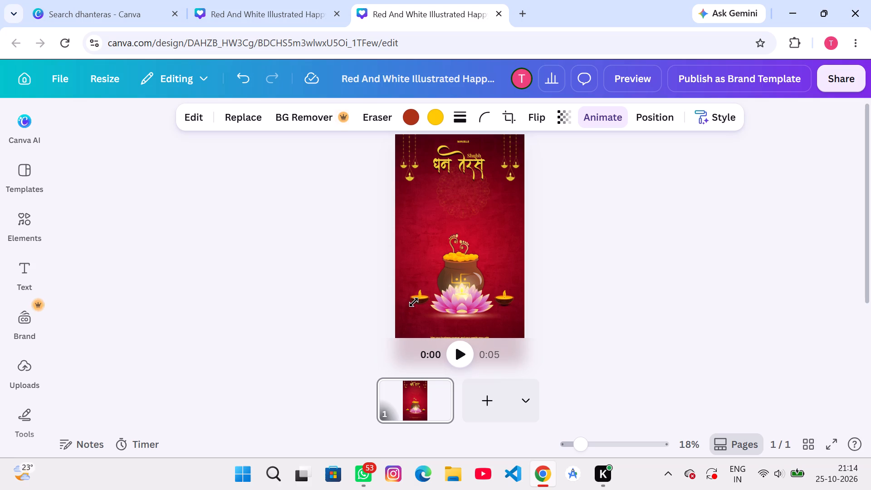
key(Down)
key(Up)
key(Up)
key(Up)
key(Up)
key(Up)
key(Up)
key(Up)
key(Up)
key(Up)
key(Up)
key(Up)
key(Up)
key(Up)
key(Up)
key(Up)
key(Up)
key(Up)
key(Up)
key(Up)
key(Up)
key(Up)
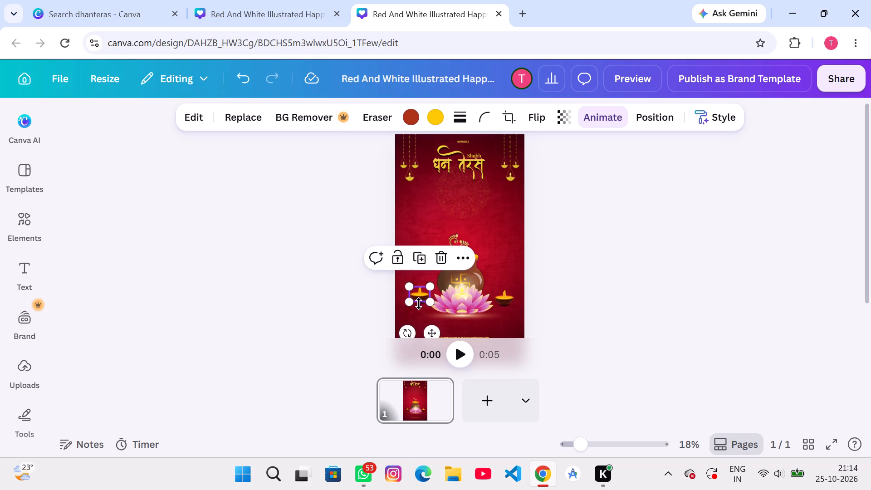
Move the left diya up clear of its shadow and nudge the exposed shadow slightly down.
drag(421, 295, 419, 267)
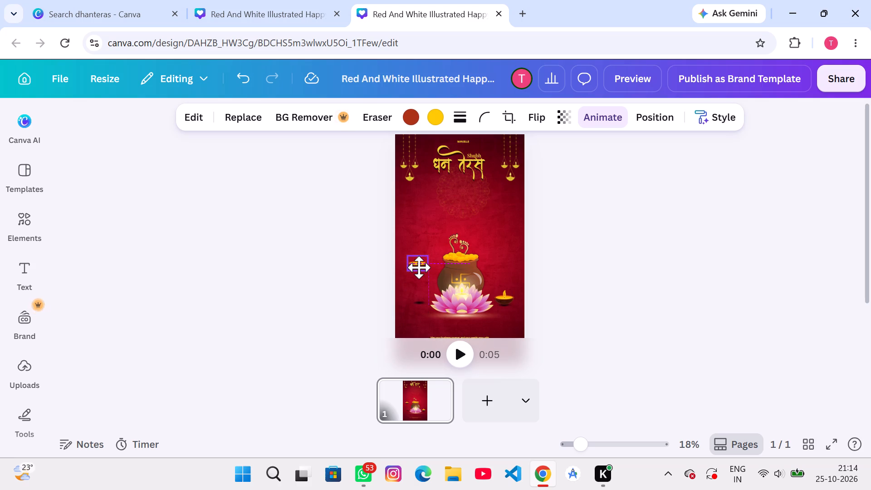
drag(419, 267, 419, 268)
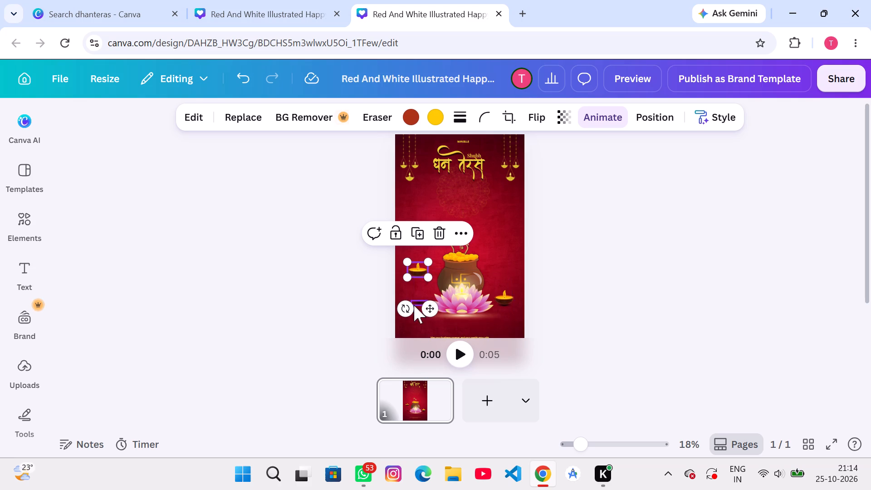
click(413, 302)
key(Down)
key(Down)
key(Down)
key(Down)
key(Down)
key(Down)
key(Down)
key(Down)
key(Down)
key(Down)
key(Down)
key(Down)
key(Down)
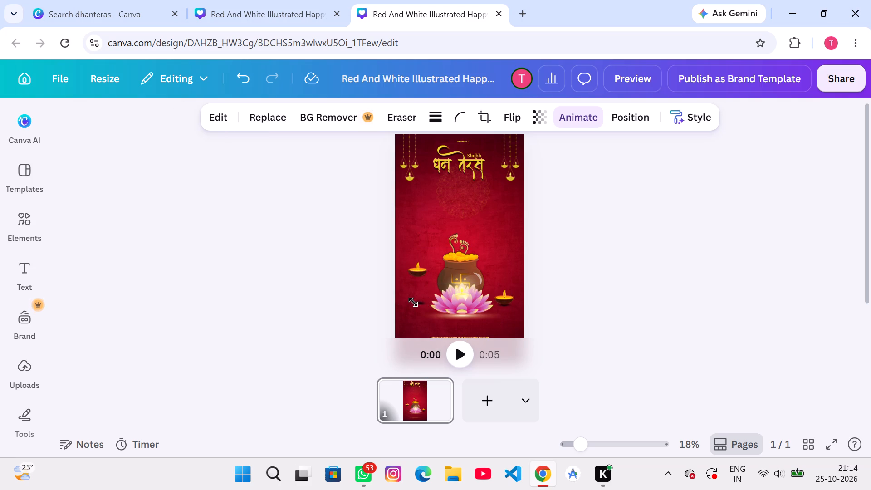
key(Down)
key(Down)
key(Down)
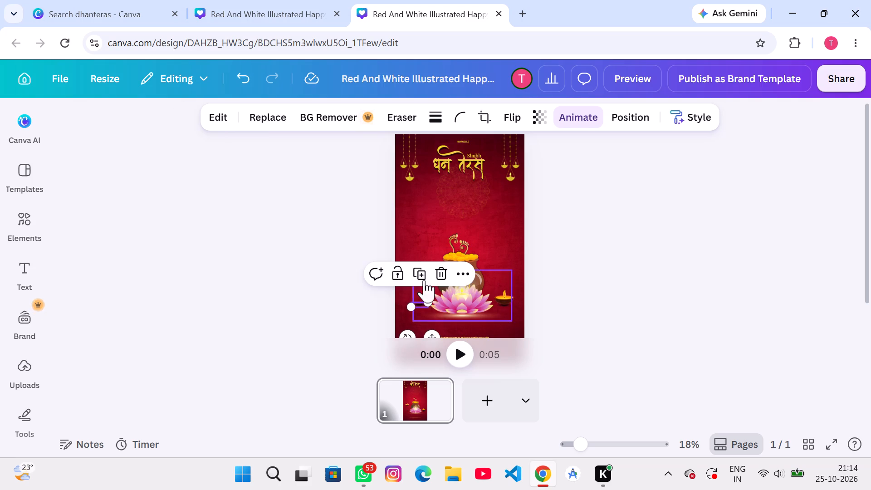
click(414, 235)
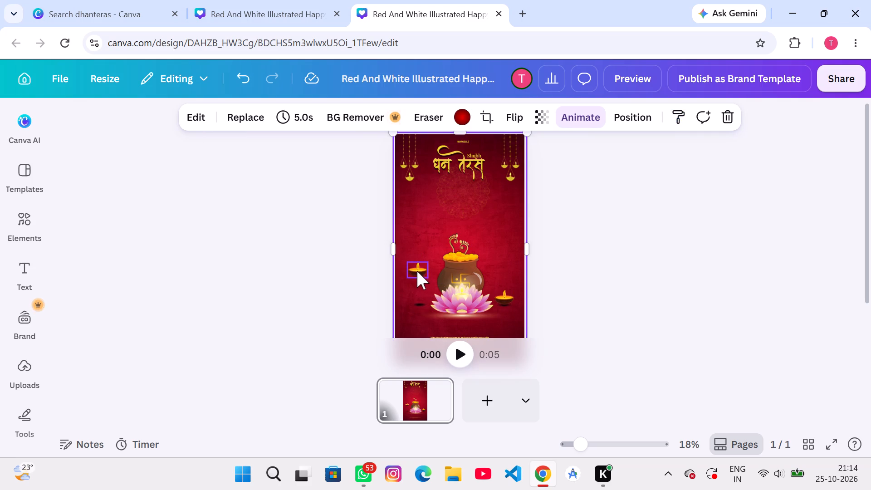
Move the left diya back down onto its shadow and nudge it level with the right diya.
drag(417, 272, 418, 298)
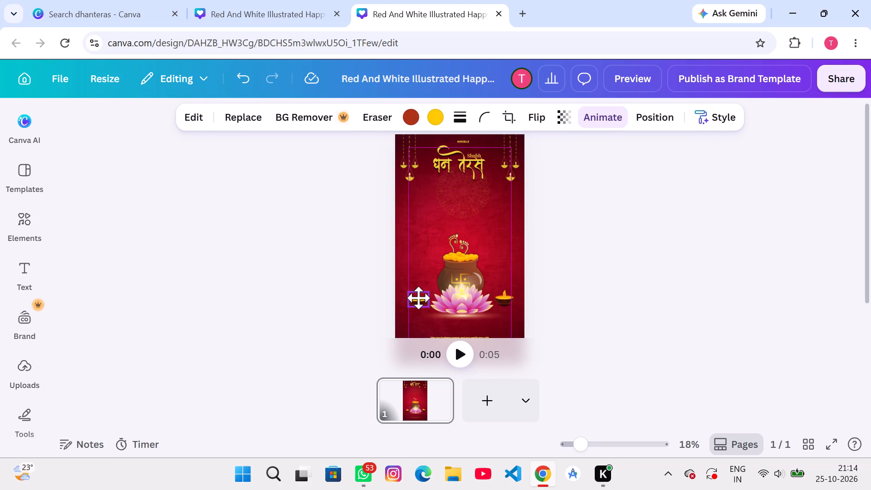
drag(418, 298, 417, 299)
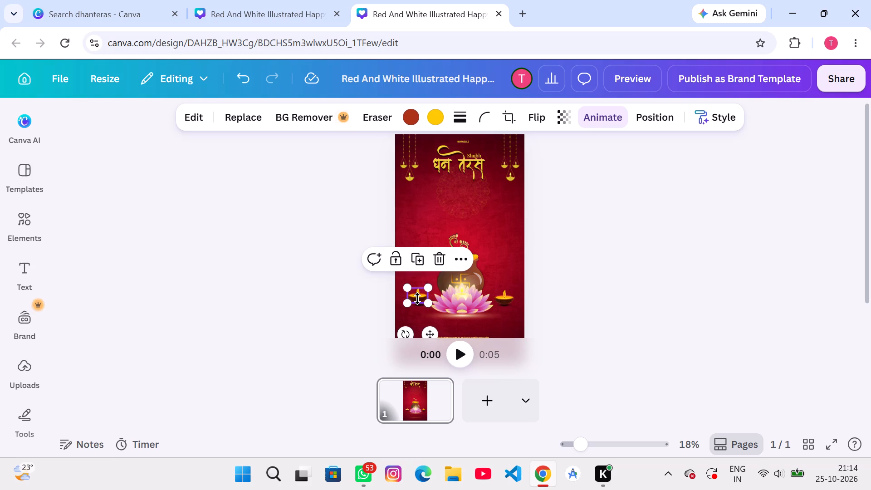
click(662, 260)
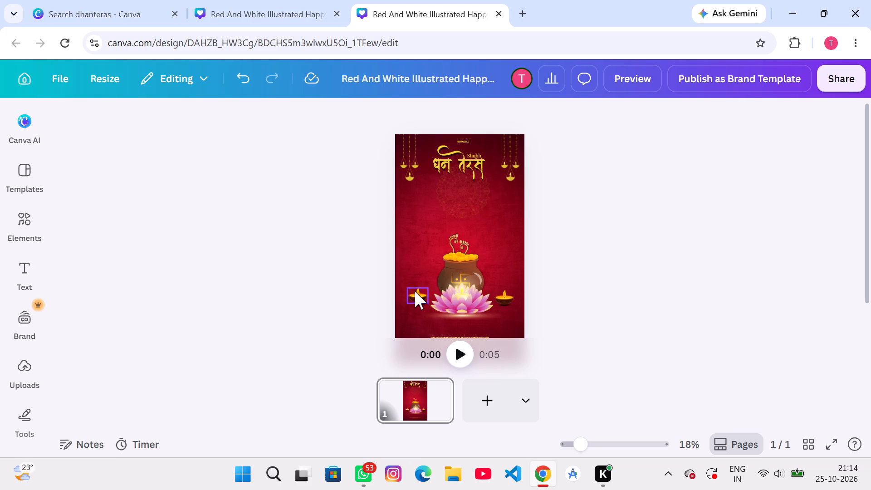
click(415, 291)
key(Down)
key(Down)
key(Down)
key(Down)
key(Down)
key(Down)
key(Down)
key(Down)
key(Down)
key(Down)
key(Down)
key(Down)
key(Down)
key(Down)
key(Right)
key(Right)
key(Right)
key(Right)
key(Right)
key(Right)
key(Right)
key(Right)
key(Right)
key(Right)
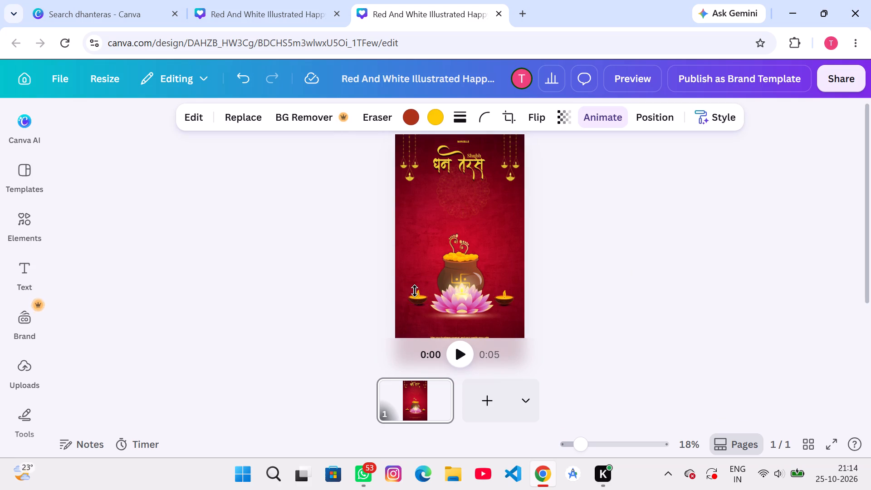
key(Right)
key(Right)
key(Right)
key(Right)
click(613, 251)
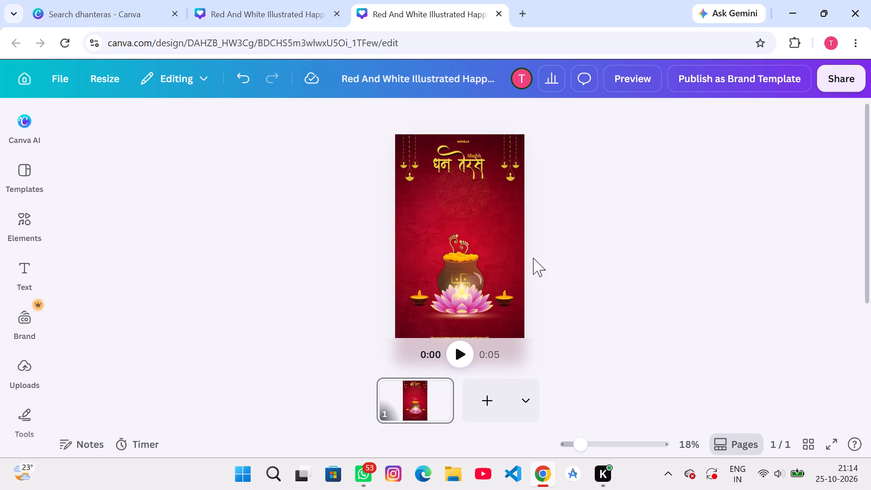
Duplicate the golden footprints and place the copy just above and to the left of the original pair.
click(462, 244)
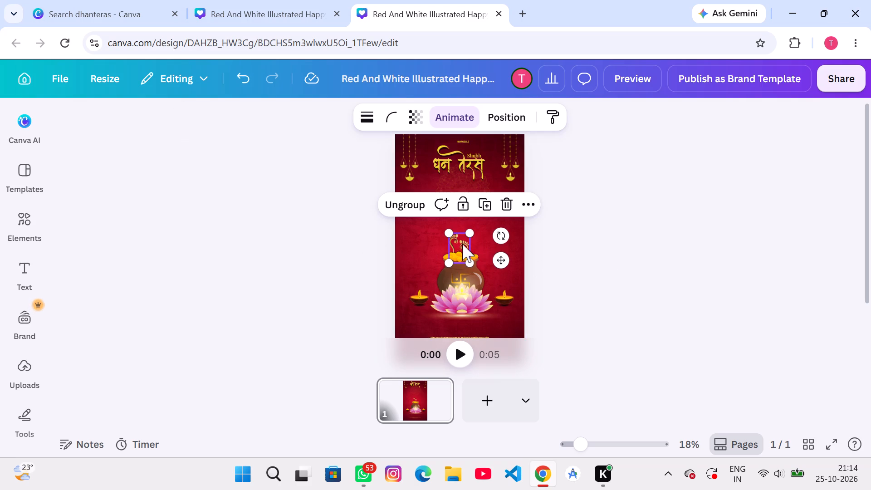
click(480, 206)
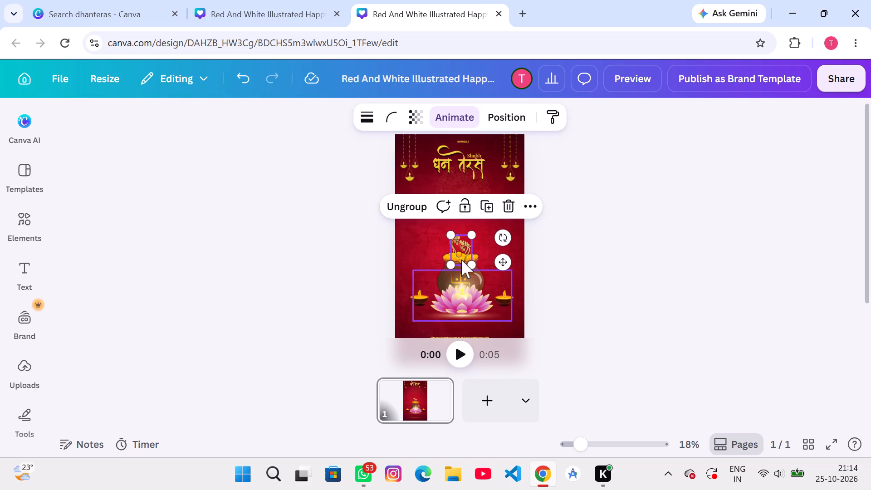
drag(461, 259, 442, 243)
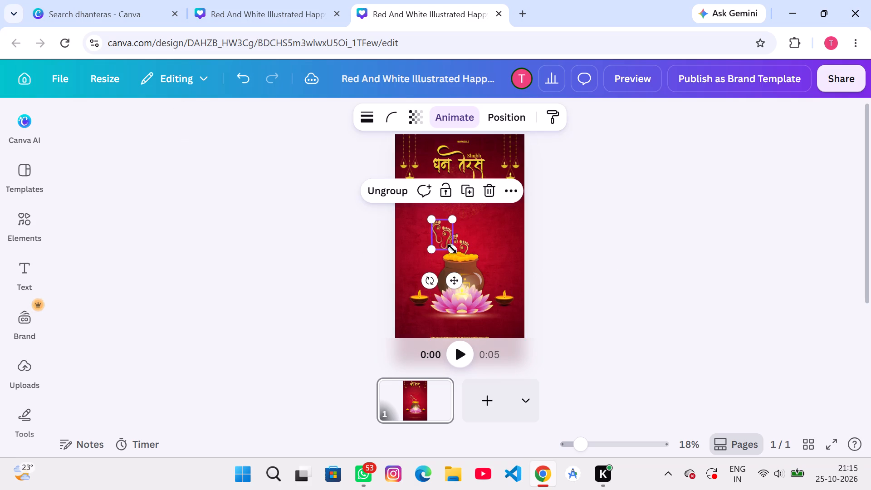
Tilt the duplicated footprints counterclockwise and shift them slightly farther up and left from the original pair.
drag(452, 254, 465, 230)
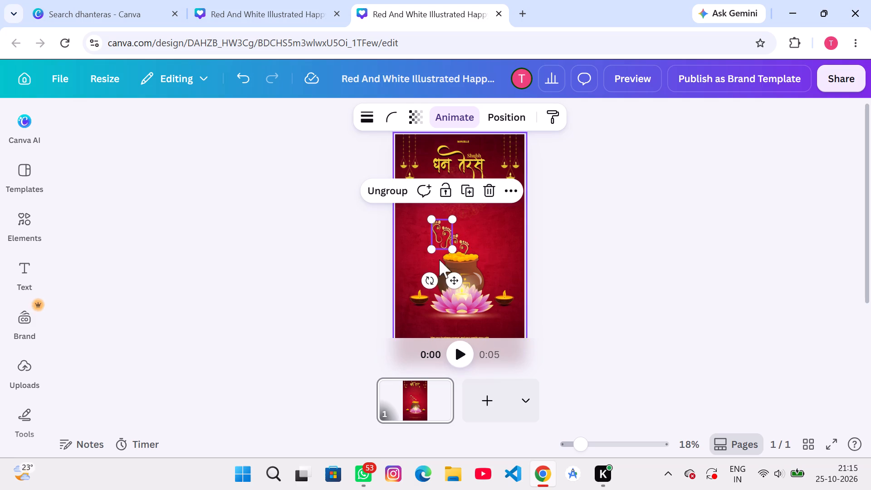
drag(434, 277, 455, 277)
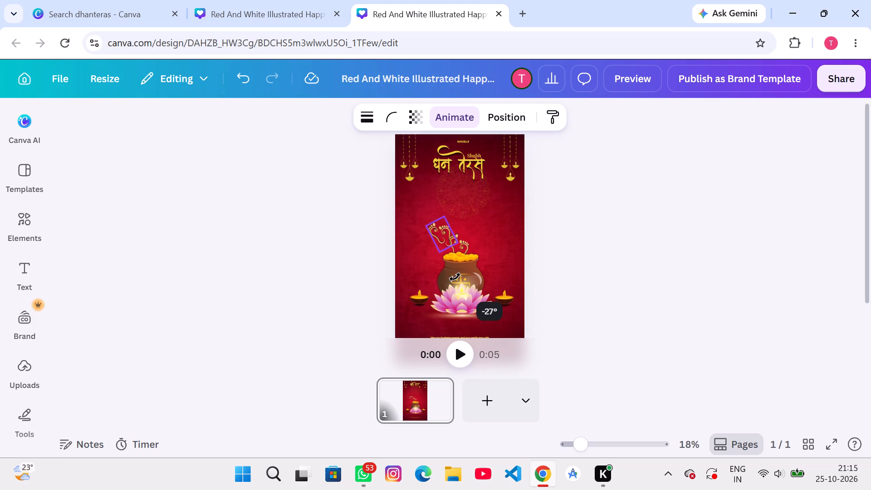
drag(455, 277, 446, 281)
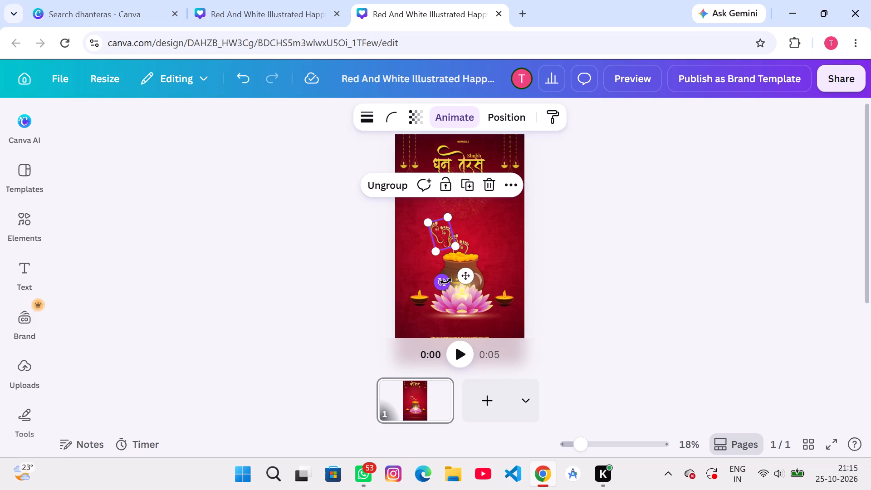
drag(433, 236, 426, 232)
drag(433, 279, 442, 289)
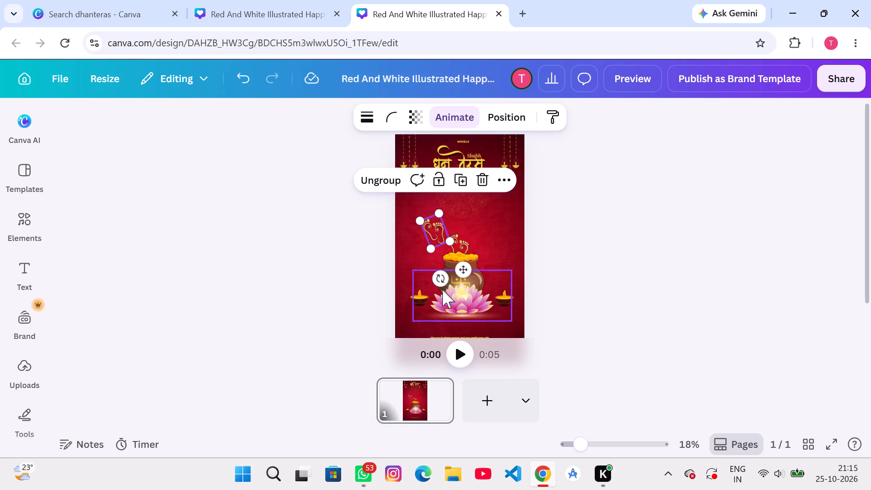
Tilt the footprints just above the pot slightly counterclockwise and nudge the upper pair closer to them.
click(460, 244)
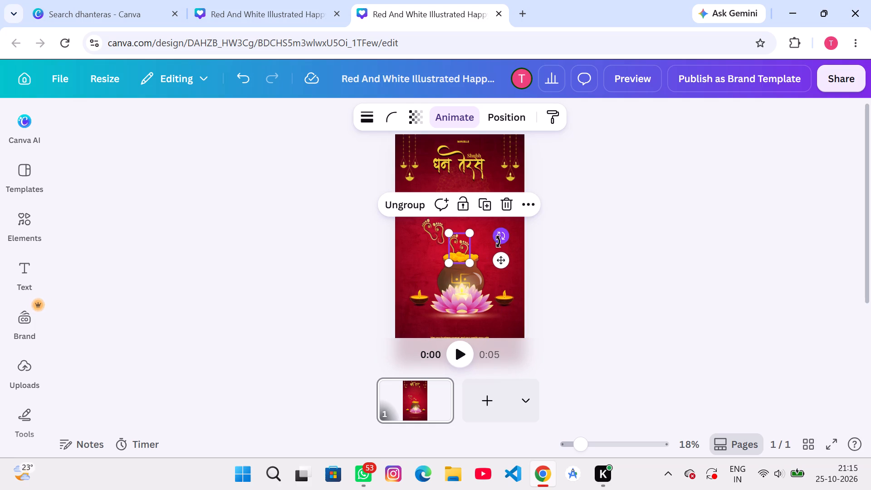
drag(498, 242, 467, 245)
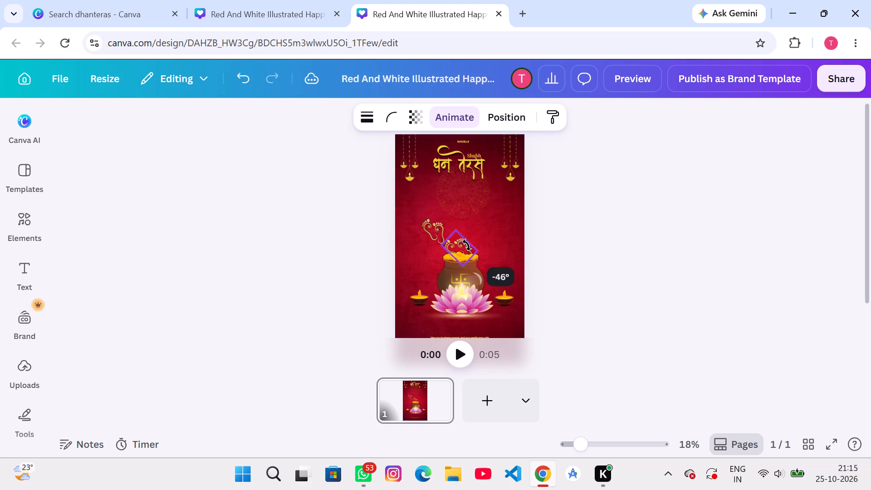
drag(467, 245, 470, 246)
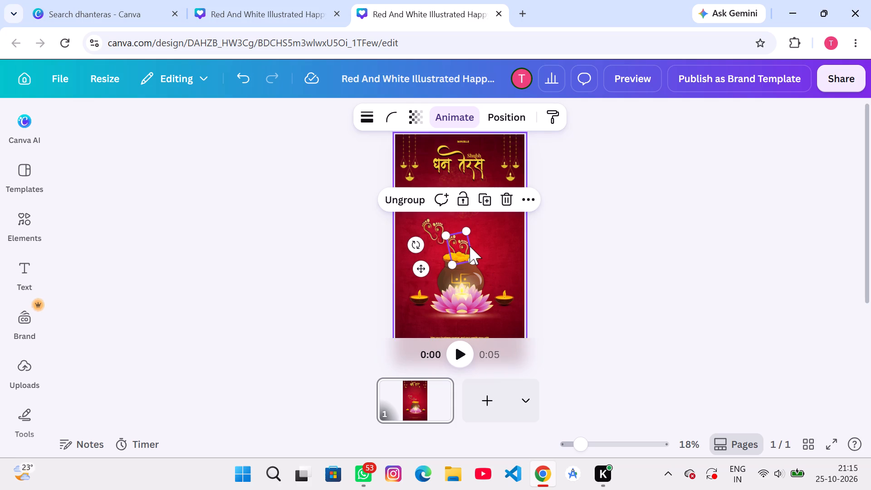
drag(434, 236, 439, 238)
click(555, 206)
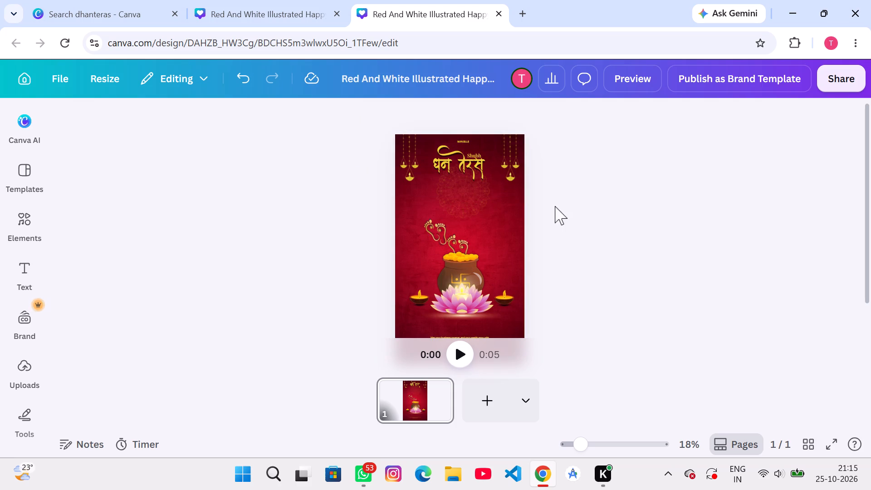
Move the धन तेरस title down above the footprints, enlarge it, and nudge the upper footprints down to fit beneath it.
click(471, 168)
drag(471, 168, 458, 211)
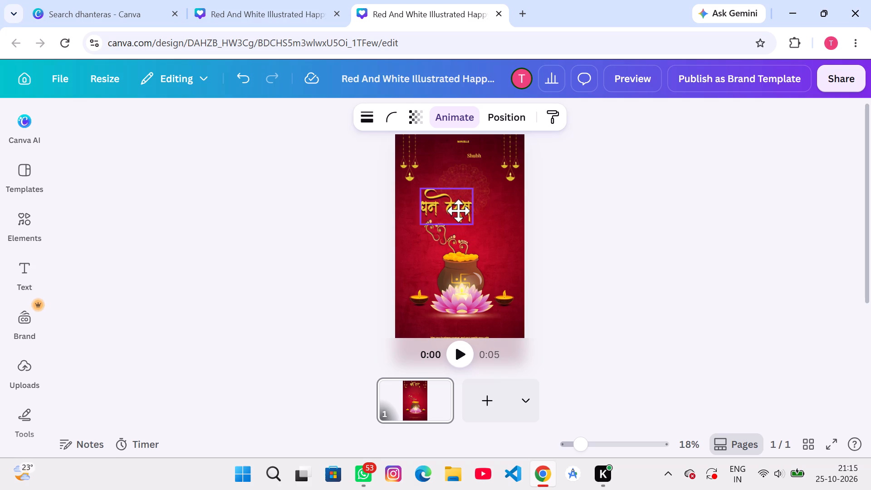
drag(458, 211, 468, 215)
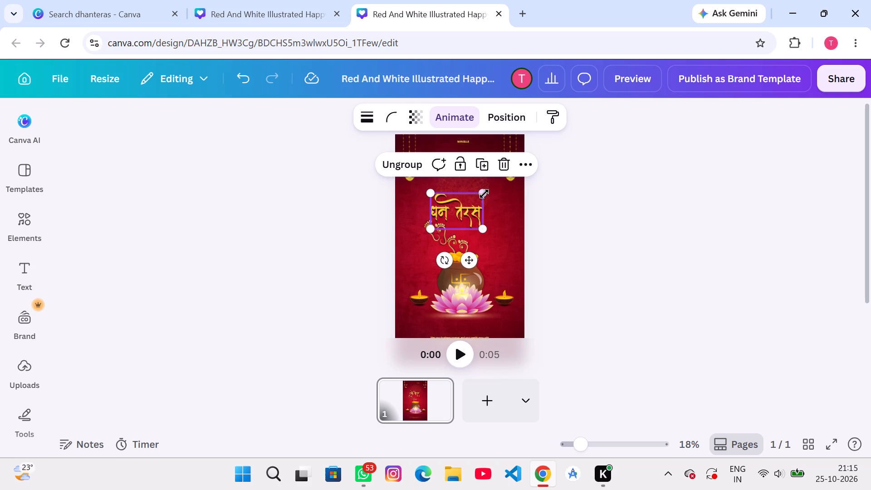
drag(488, 194, 505, 177)
click(468, 203)
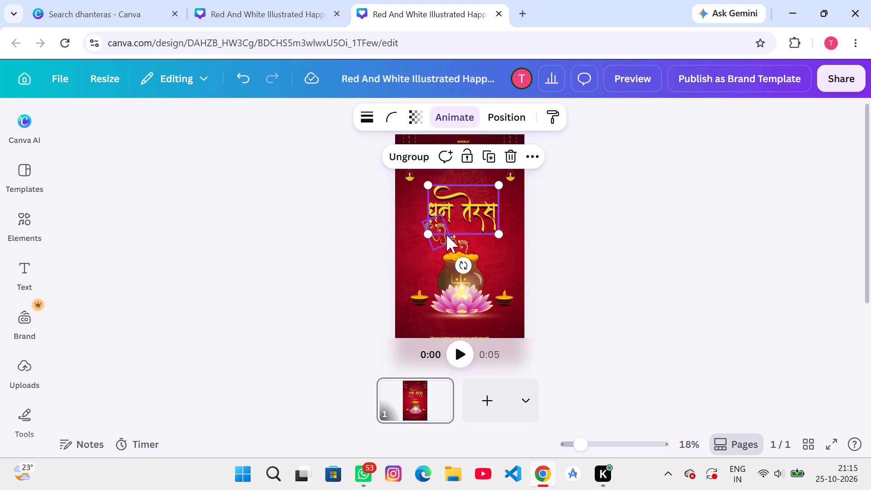
drag(445, 237, 443, 244)
click(484, 199)
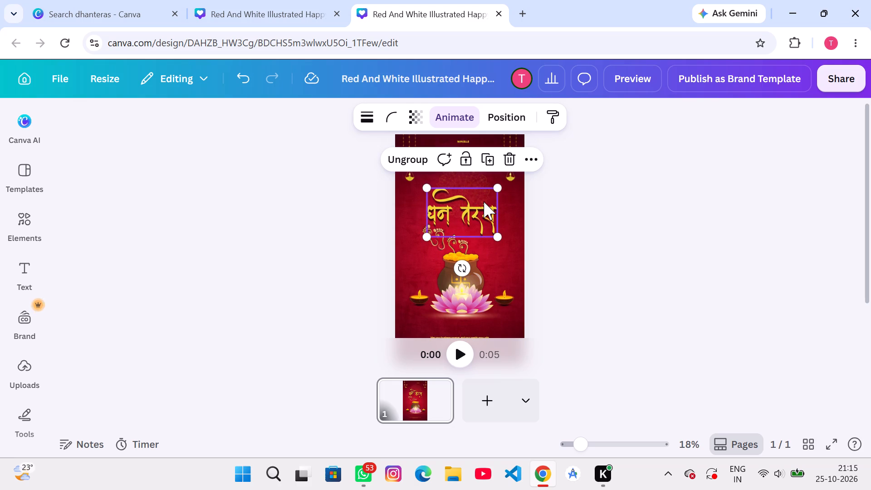
click(584, 234)
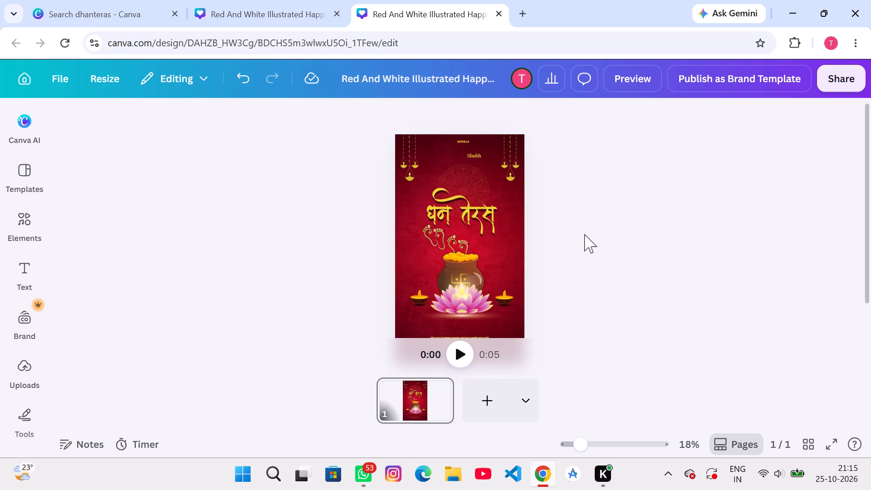
Enlarge the Shubh text to size 74.3 and place it just above the end of the धन तेरस title.
click(474, 153)
drag(462, 155, 422, 162)
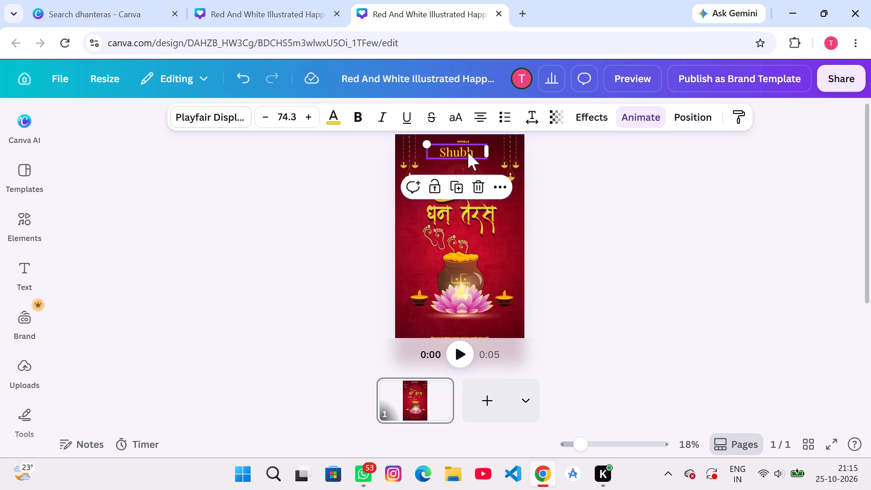
drag(467, 151, 492, 188)
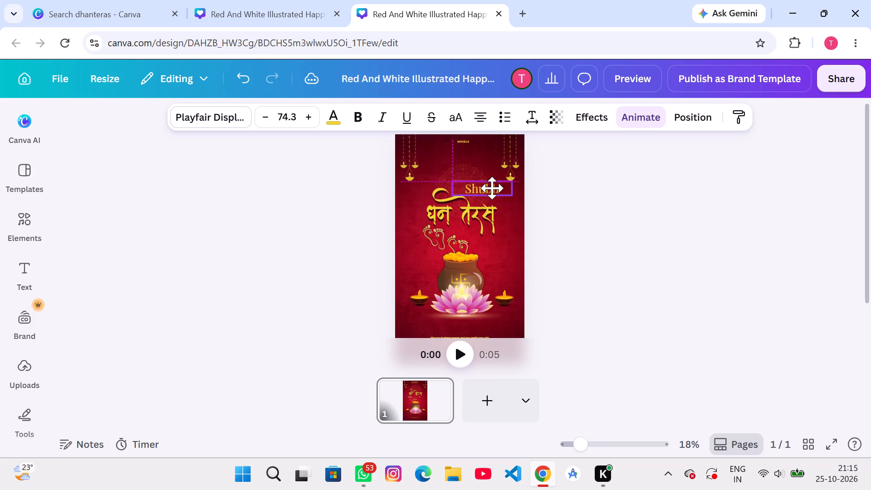
drag(492, 188, 494, 190)
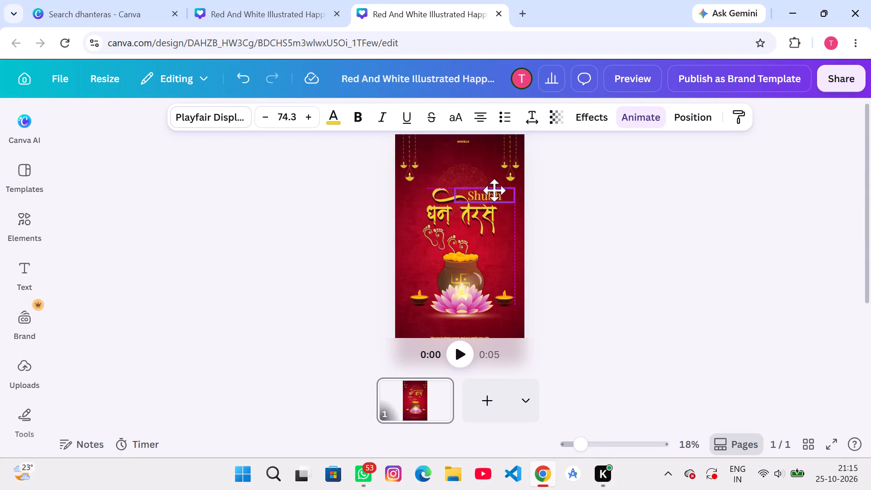
drag(494, 190, 494, 198)
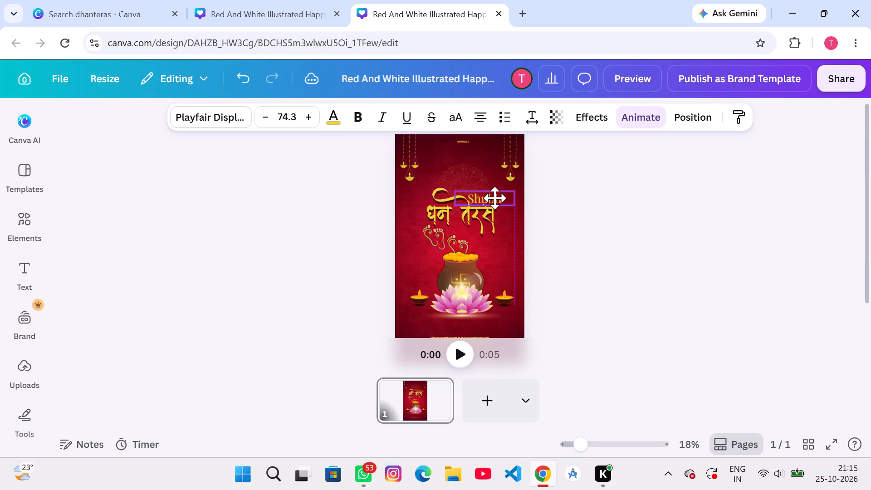
drag(494, 198, 494, 197)
click(586, 190)
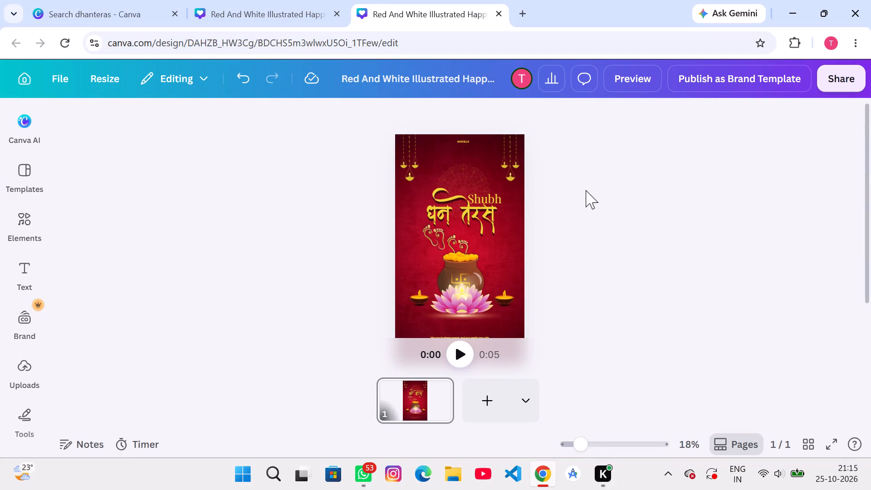
Delete the small heading text at the top of the page.
click(462, 138)
click(462, 140)
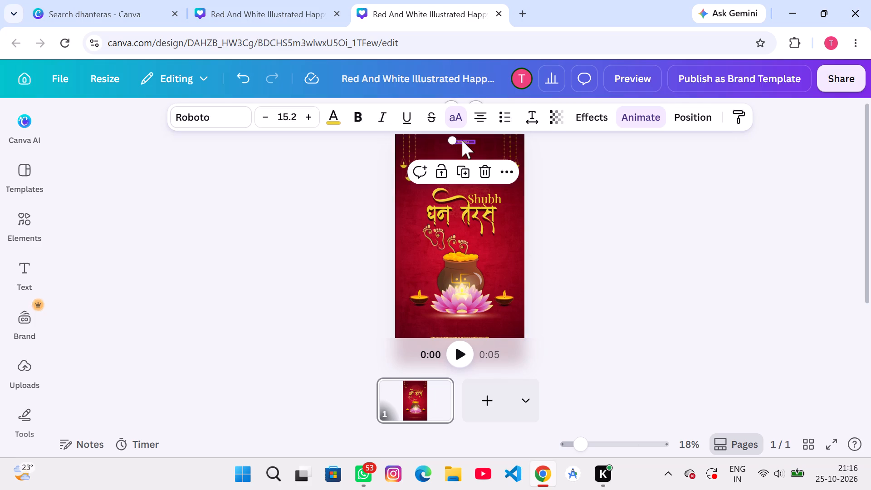
click(488, 171)
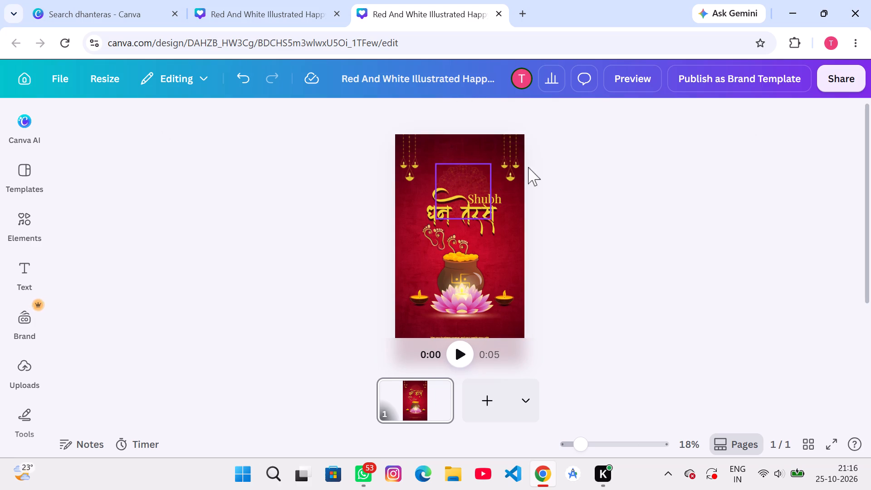
Nudge the Shubh text slightly to the right and a touch upward over the title.
click(485, 199)
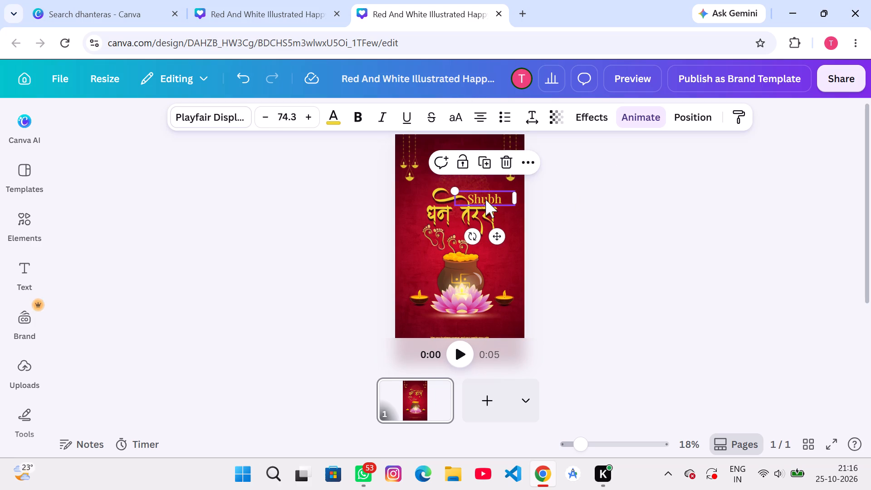
key(Right)
key(Right)
key(Right)
key(Right)
key(Right)
key(Right)
key(Right)
key(Right)
key(Right)
key(Right)
key(Right)
key(Right)
key(Right)
key(Right)
key(Right)
key(Right)
key(Right)
key(Right)
key(Right)
key(Right)
key(Up)
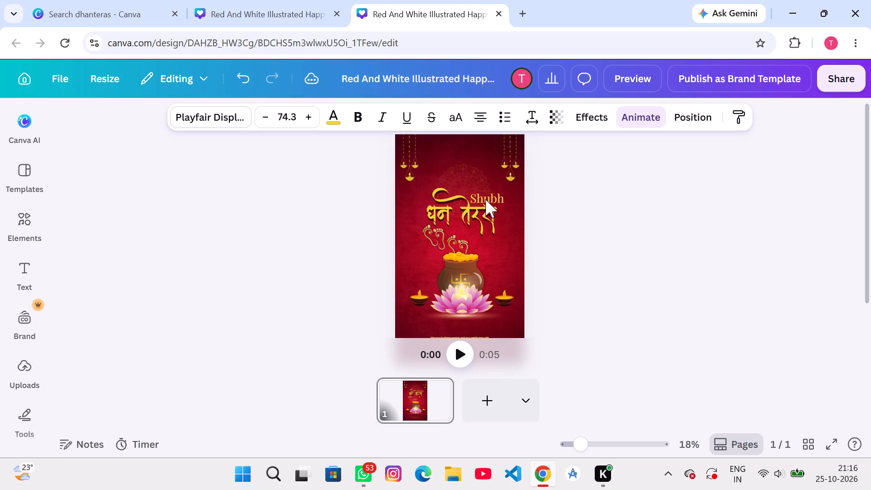
click(609, 249)
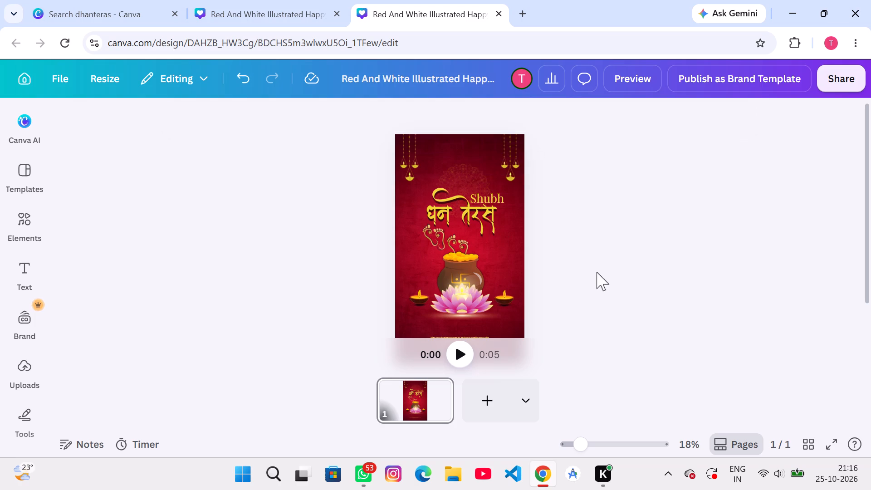
Enlarge the Dhanteras greeting text to size 26.1 and center it horizontally a little below the lotus.
scroll(571, 187, down, 1)
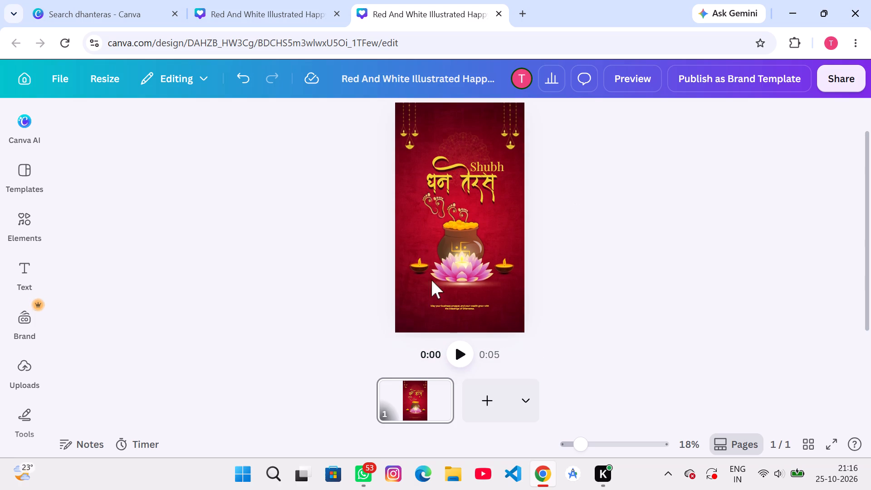
click(460, 308)
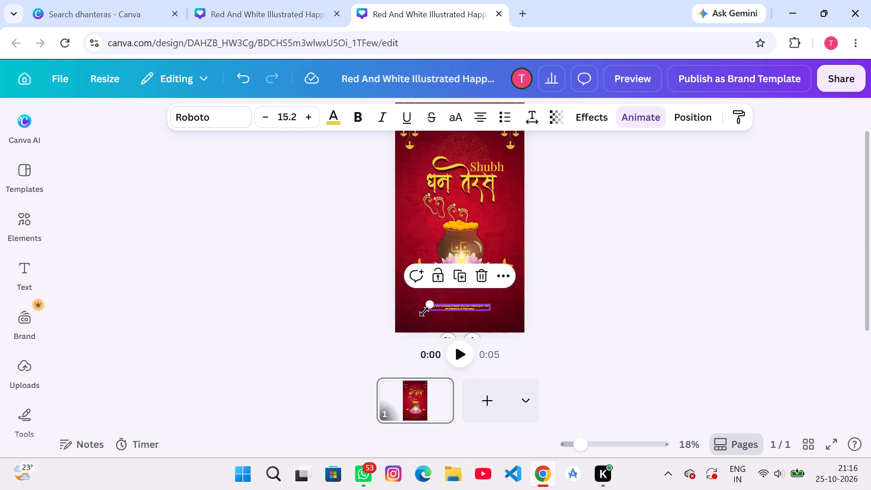
drag(427, 306, 385, 283)
drag(455, 300, 479, 295)
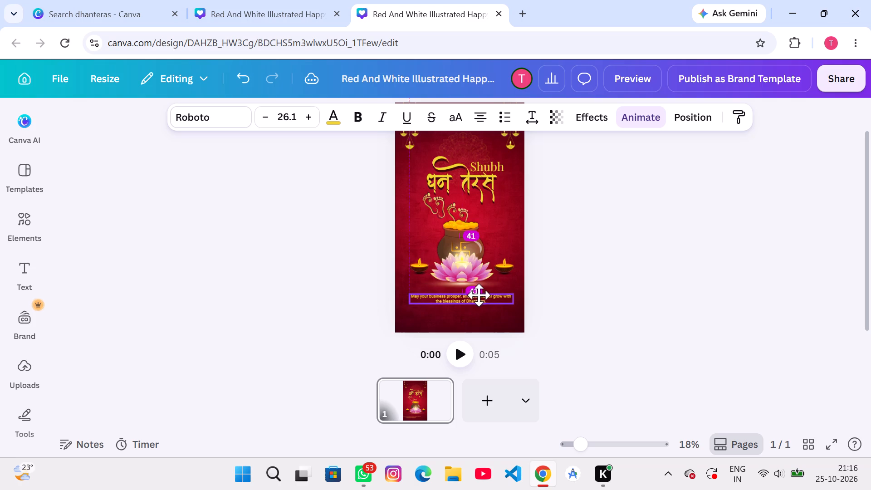
drag(479, 295, 475, 294)
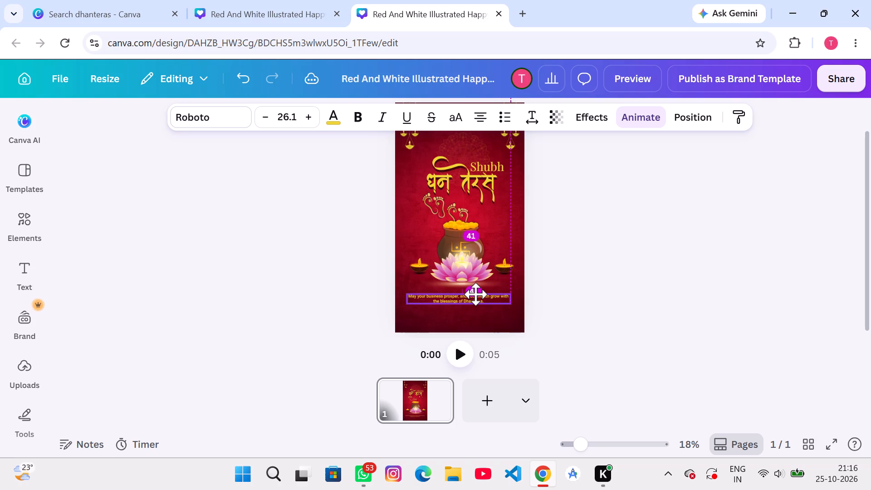
drag(475, 294, 476, 294)
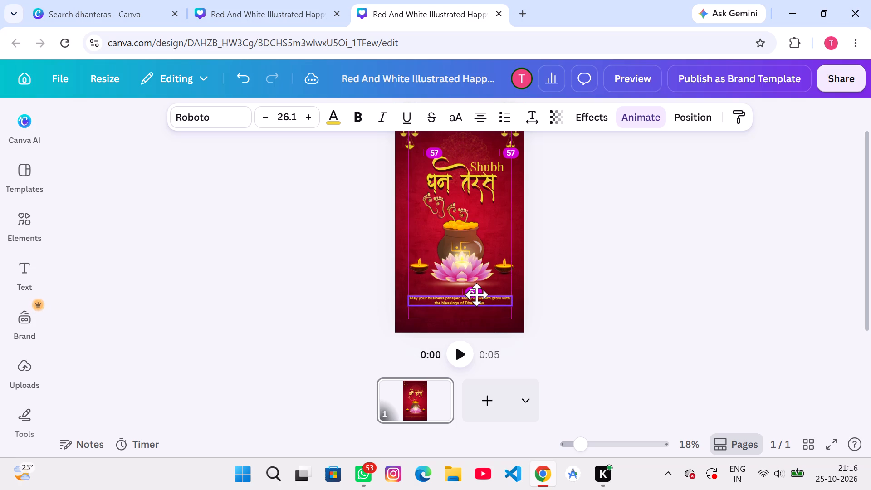
drag(476, 294, 477, 294)
click(555, 267)
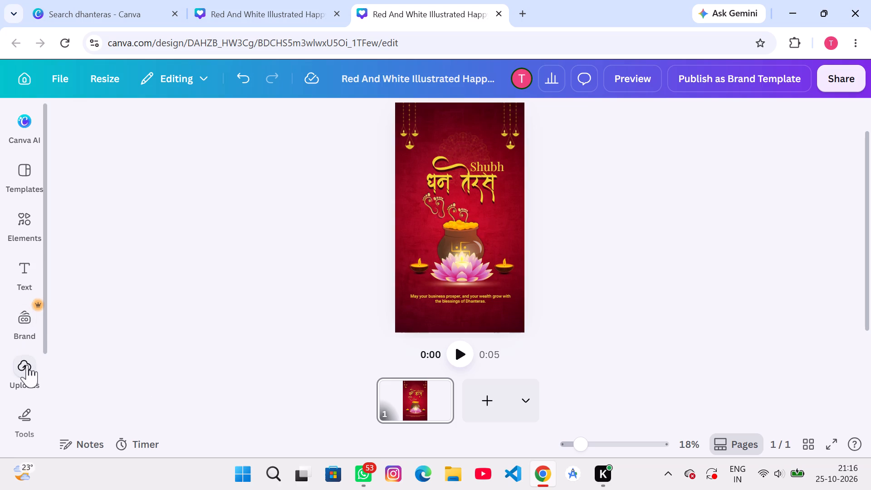
Open your projects and find the COMPUTER SCIENCE design sized 864 x 1536 px.
scroll(23, 363, down, 2)
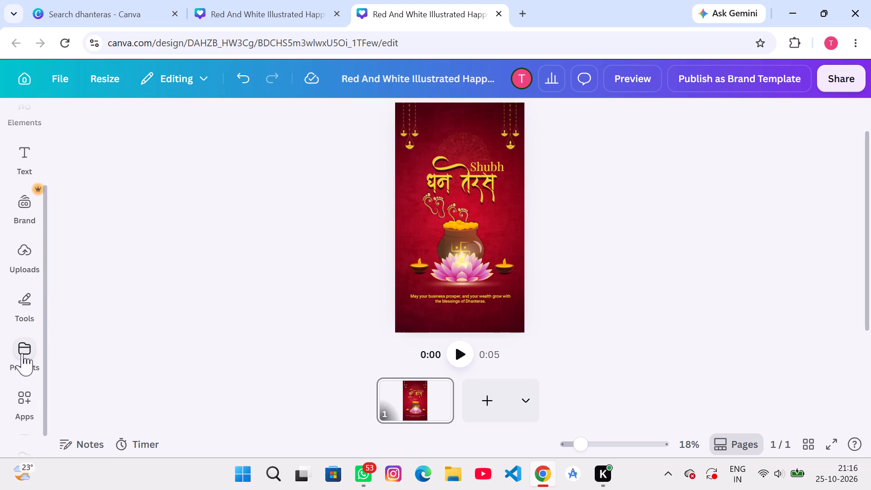
click(22, 353)
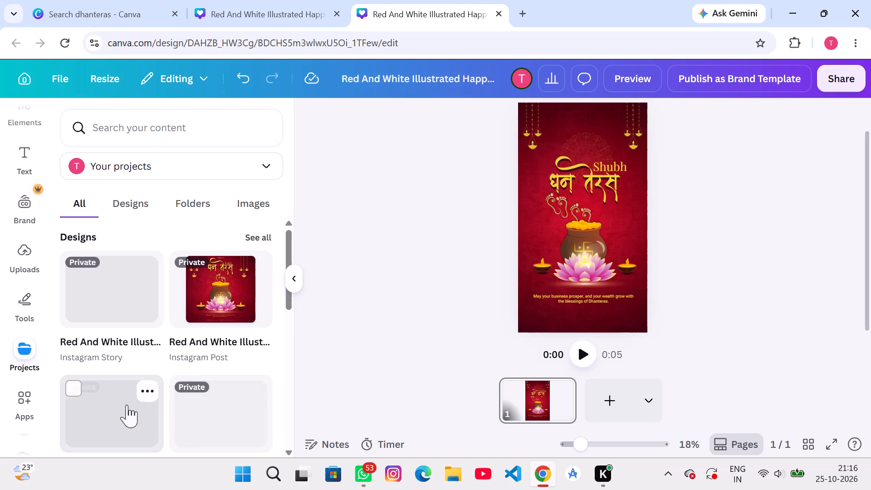
scroll(127, 405, down, 1)
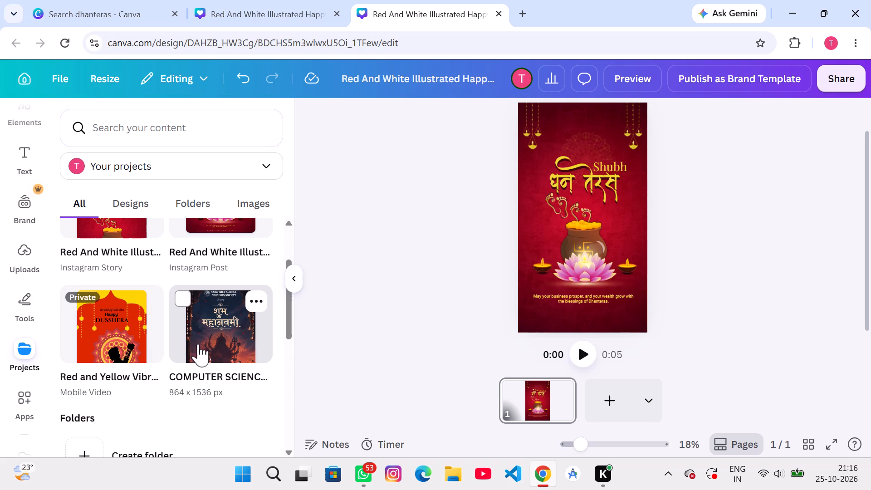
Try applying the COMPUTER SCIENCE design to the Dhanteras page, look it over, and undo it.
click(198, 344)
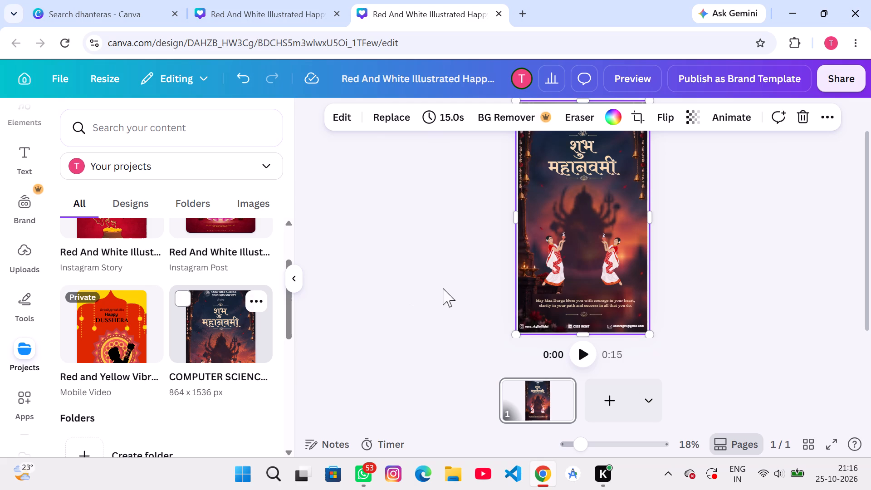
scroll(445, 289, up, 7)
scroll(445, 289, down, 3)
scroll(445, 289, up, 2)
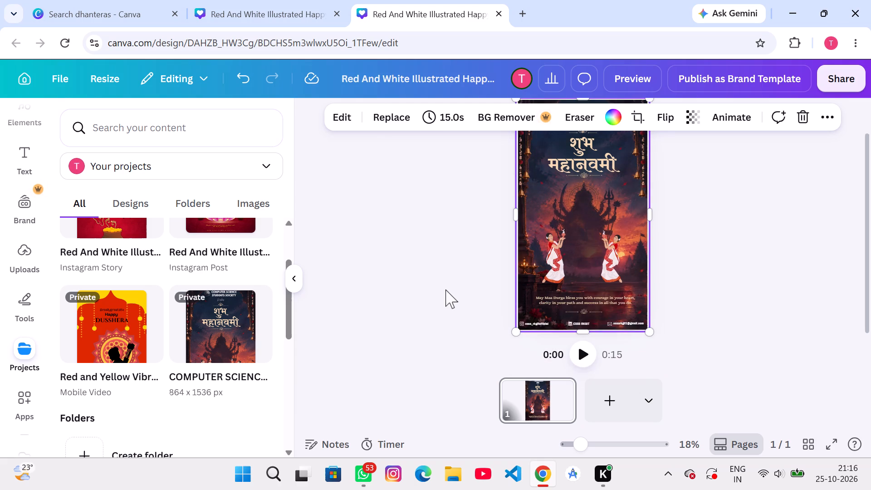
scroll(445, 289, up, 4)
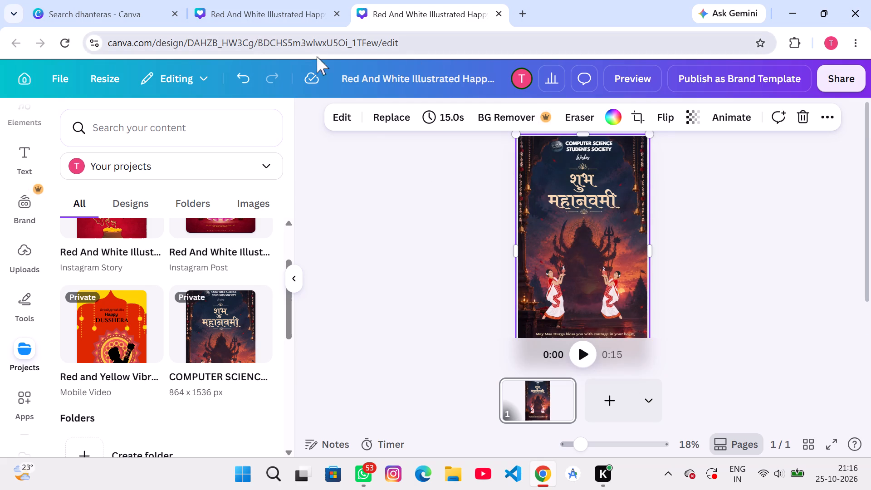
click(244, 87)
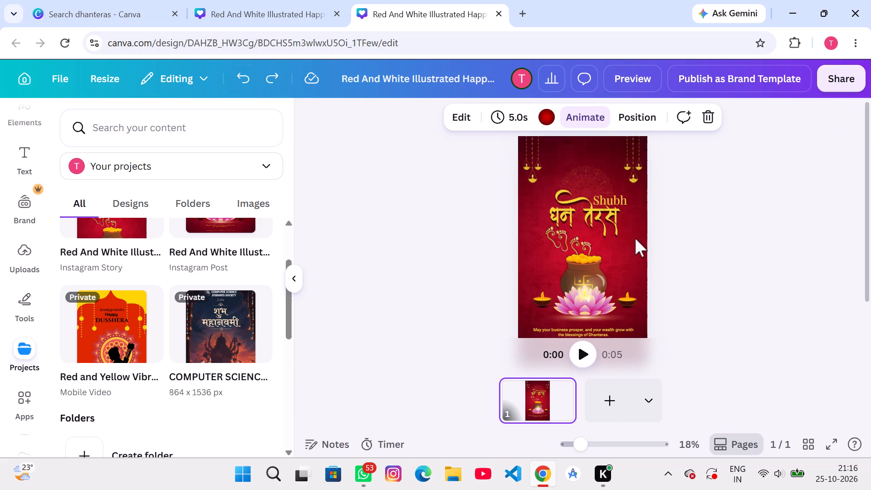
Add a second page and apply the COMPUTER SCIENCE design to it.
click(623, 397)
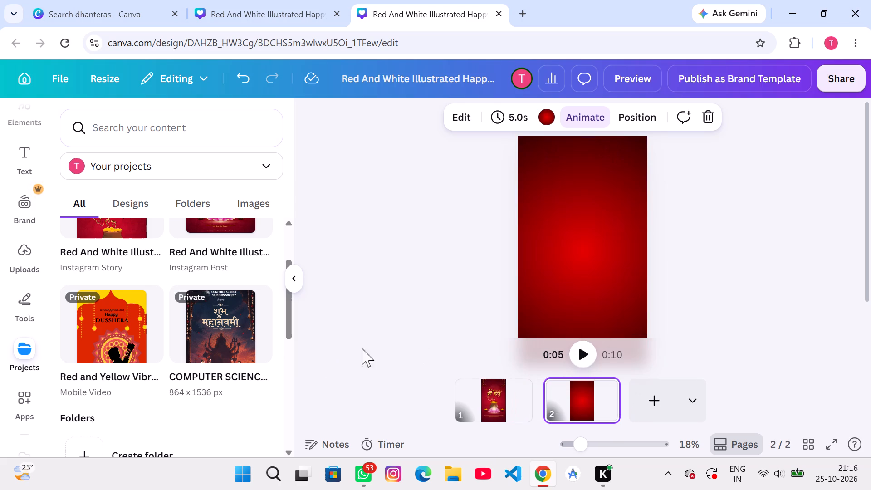
click(210, 335)
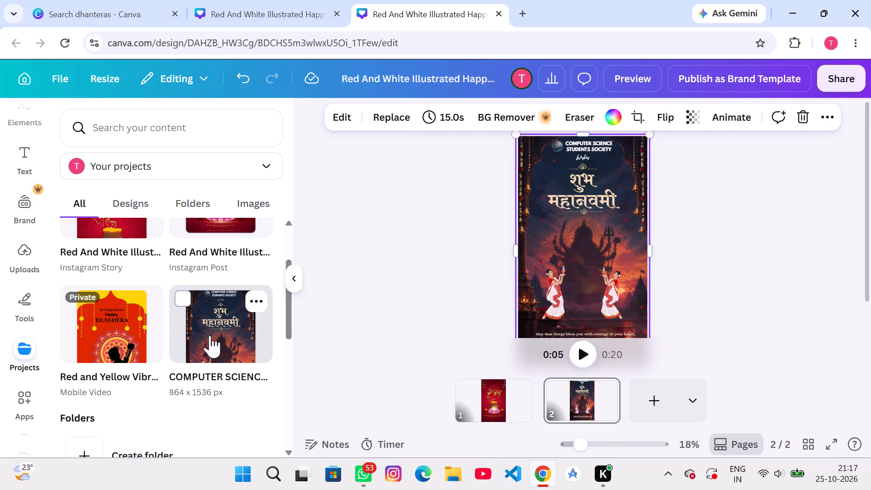
Copy the COMPUTER SCIENCE STUDENTS SOCIETY text from page 2 and paste it onto the Dhanteras page.
click(579, 147)
key(ctrl+c)
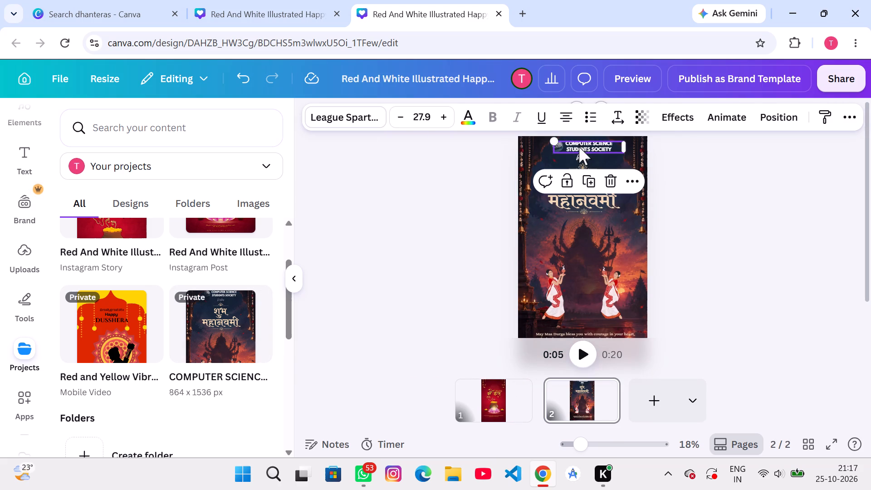
click(489, 405)
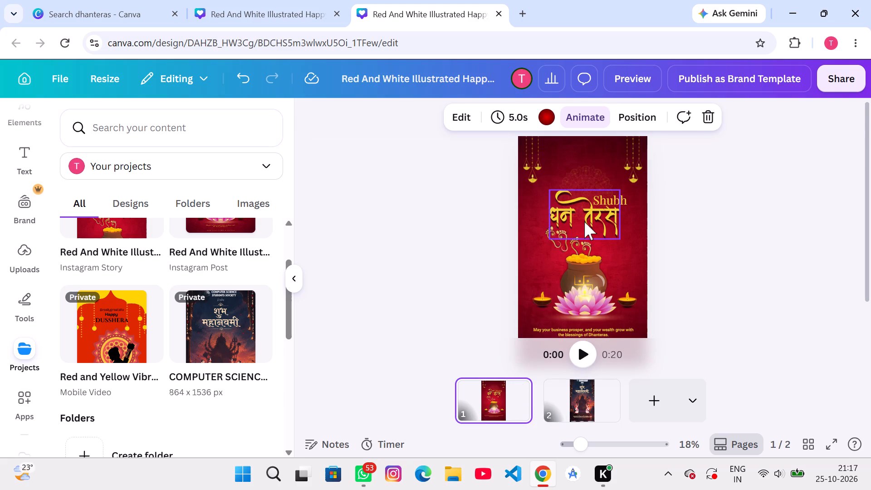
ctrl+click(580, 178)
key(ctrl+v)
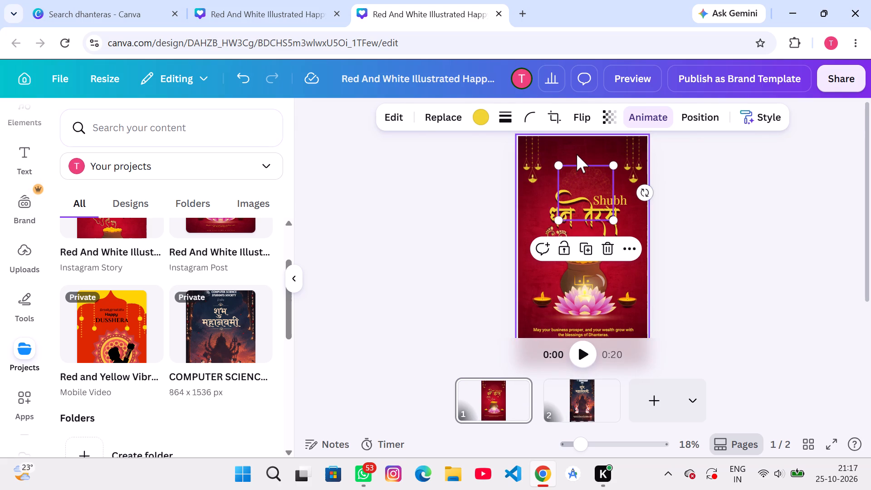
Copy the society's round logo beside its name on page 2.
click(563, 403)
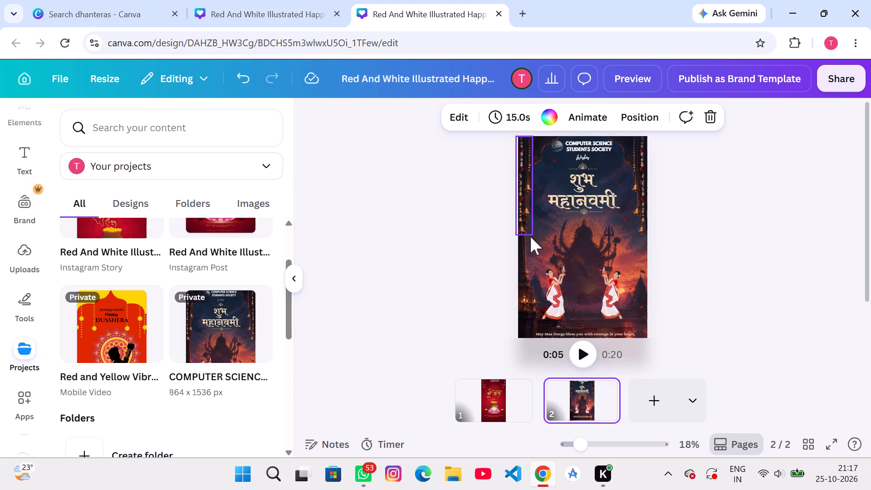
click(555, 149)
key(ctrl+c)
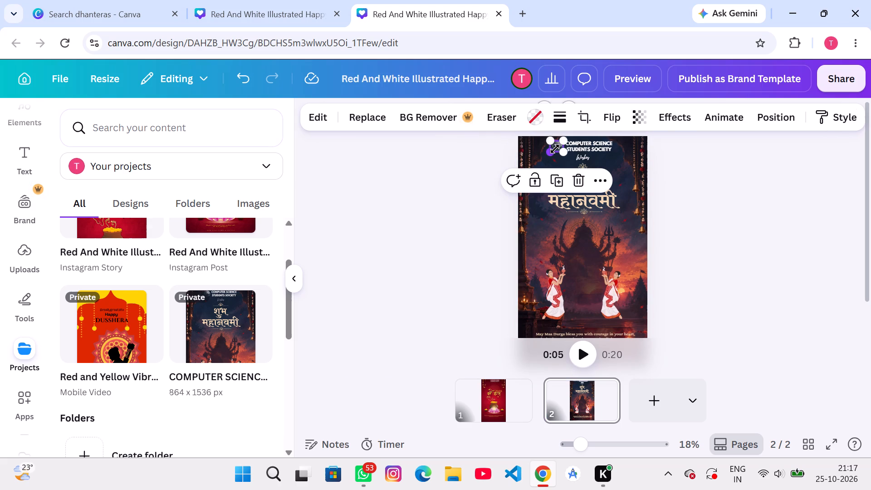
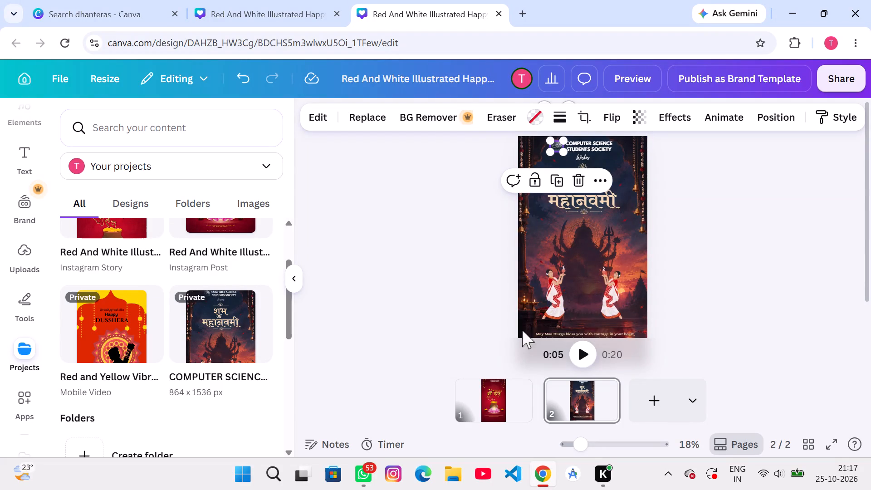
Paste the society's round logo onto the Dhanteras page and fine-tune its position beside the society name.
click(484, 413)
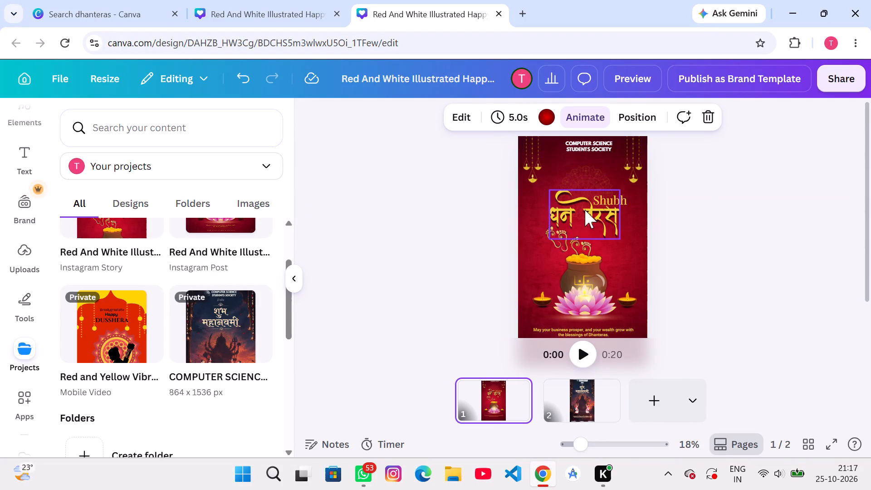
key(ctrl+v)
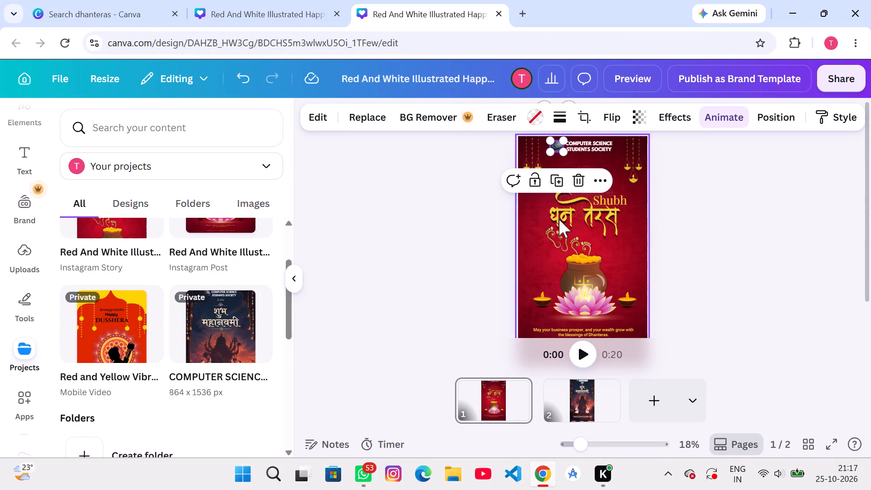
key(Left)
key(Left)
key(Left)
key(Left)
key(Left)
key(Left)
key(Left)
key(Left)
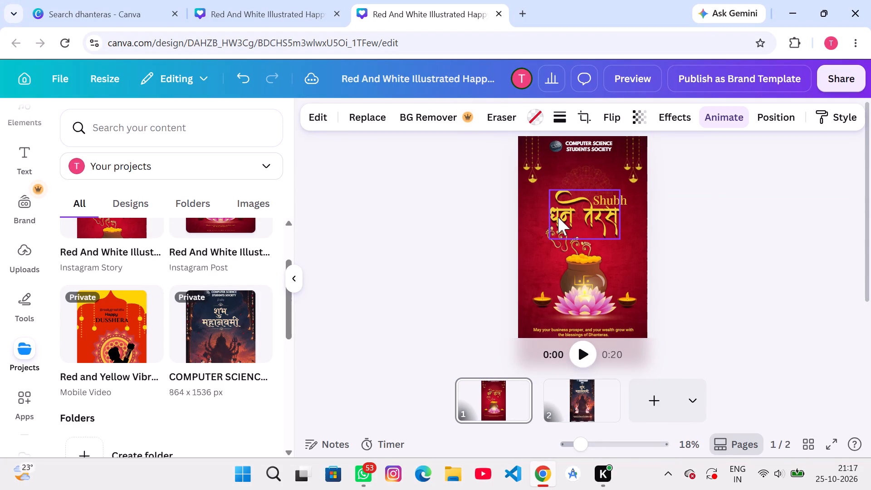
key(Down)
key(Down)
key(Down)
key(Down)
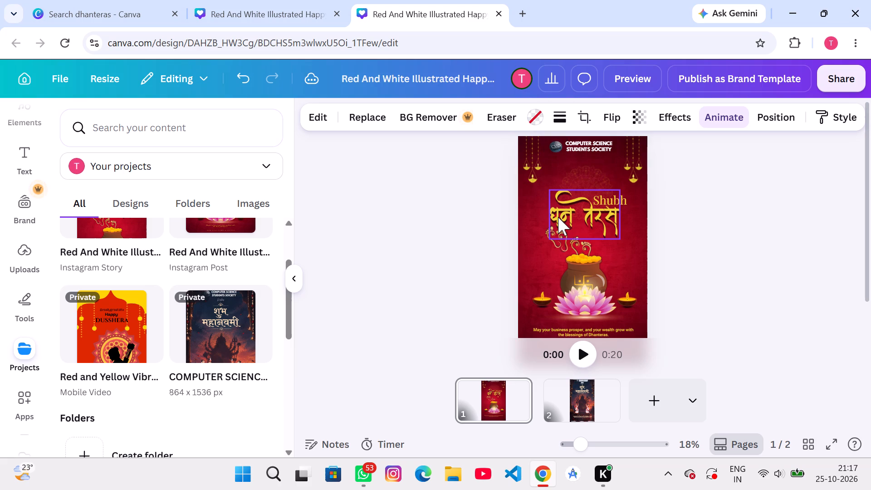
key(Right)
key(Right)
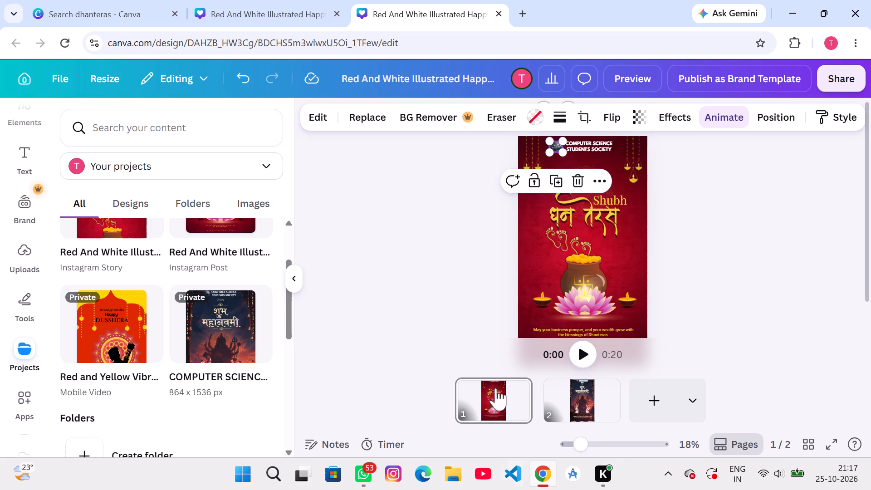
Copy the script "Wishes" text from page 2 and paste it onto the Dhanteras page below the society name.
click(585, 397)
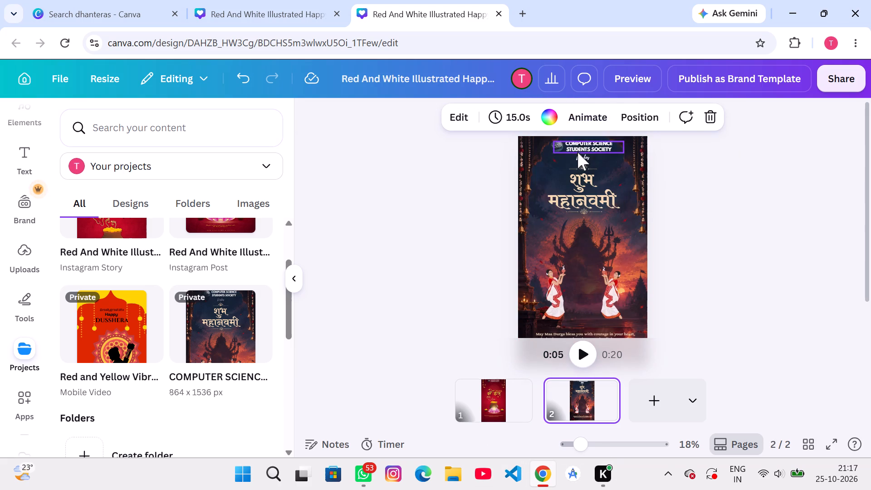
click(577, 157)
key(ctrl+c)
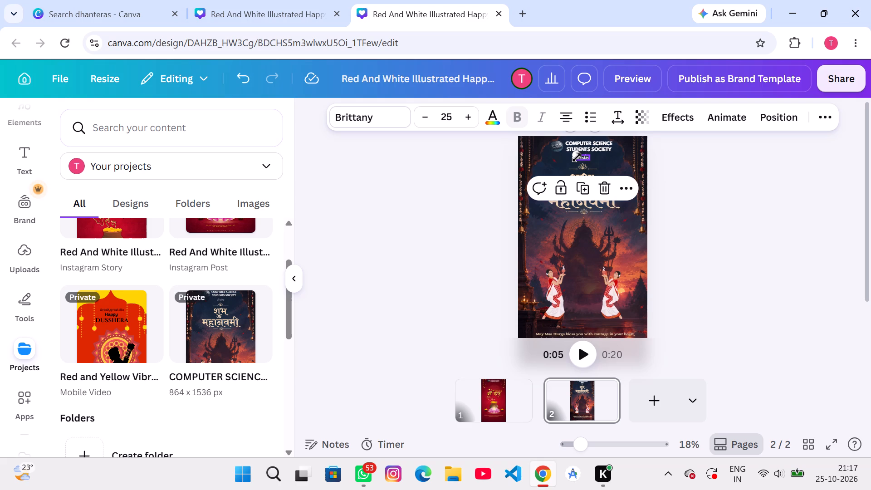
click(505, 392)
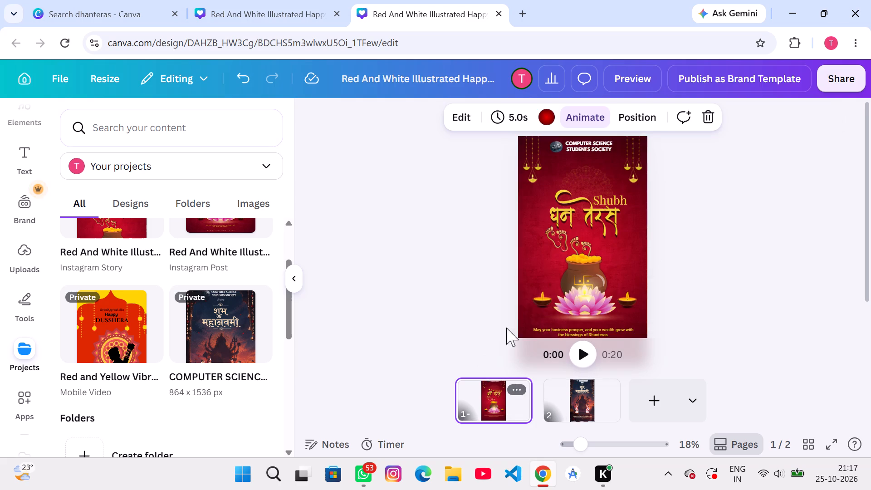
key(ctrl+v)
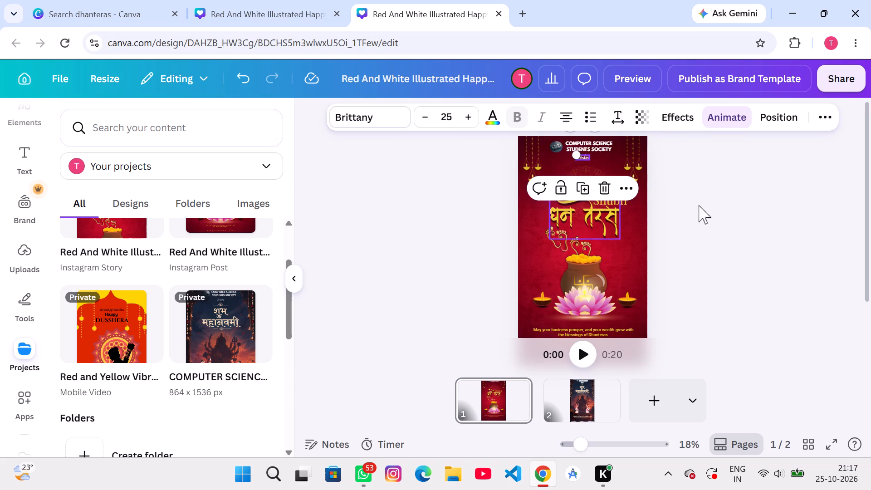
click(693, 254)
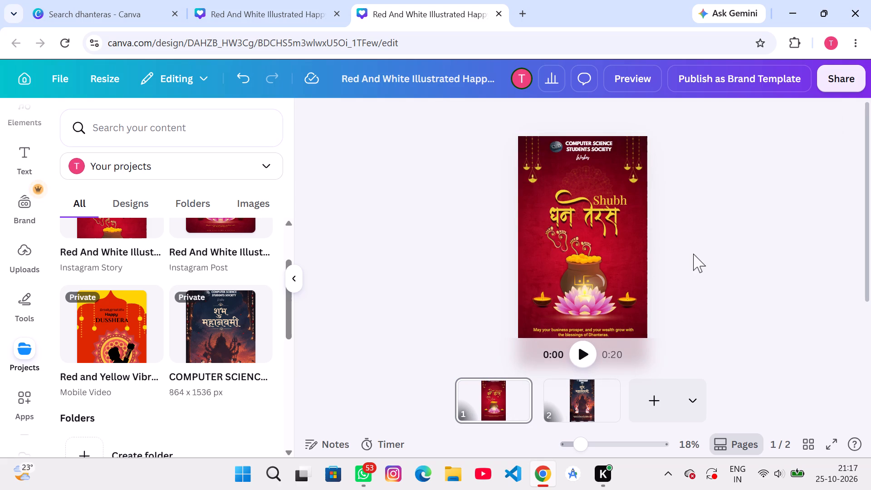
Move the धनतेरस lettering and the "Shubh" text up closer to "Wishes", keeping "Shubh" above the lettering's right end.
drag(587, 212, 585, 197)
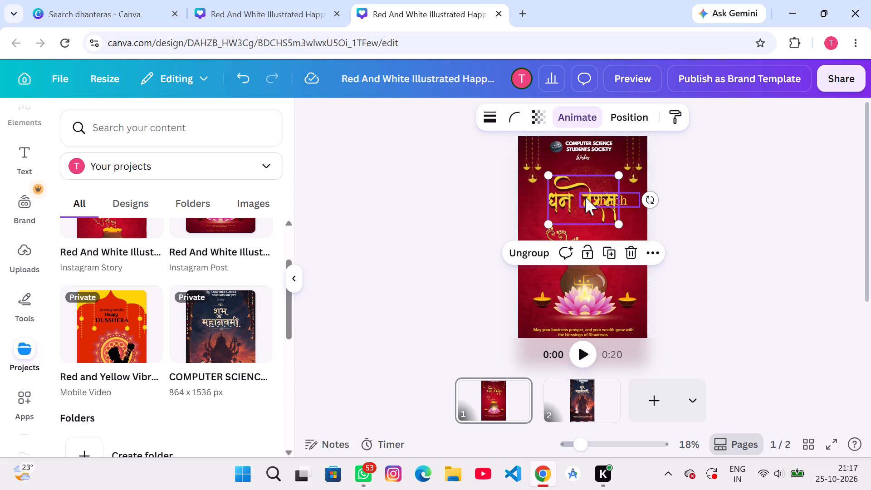
drag(627, 204, 624, 193)
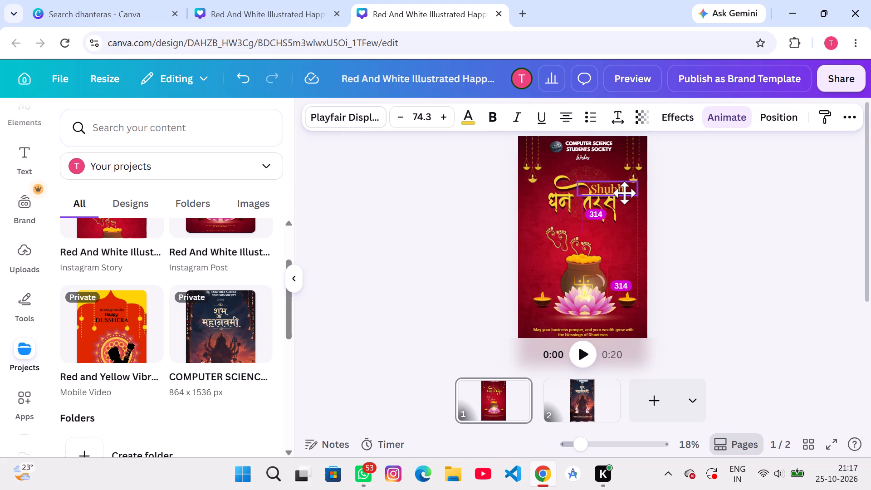
drag(624, 193, 625, 190)
click(740, 190)
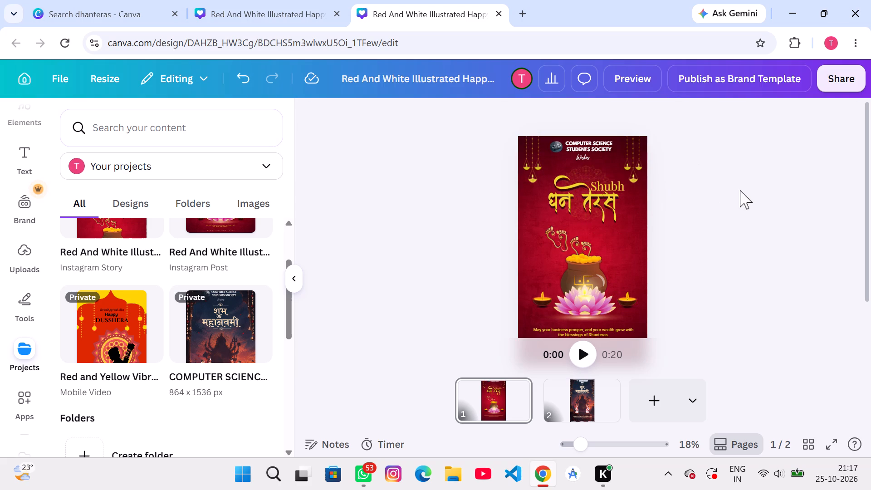
click(602, 180)
key(Right)
key(Right)
key(Right)
key(Right)
key(Right)
key(Right)
key(Right)
key(Right)
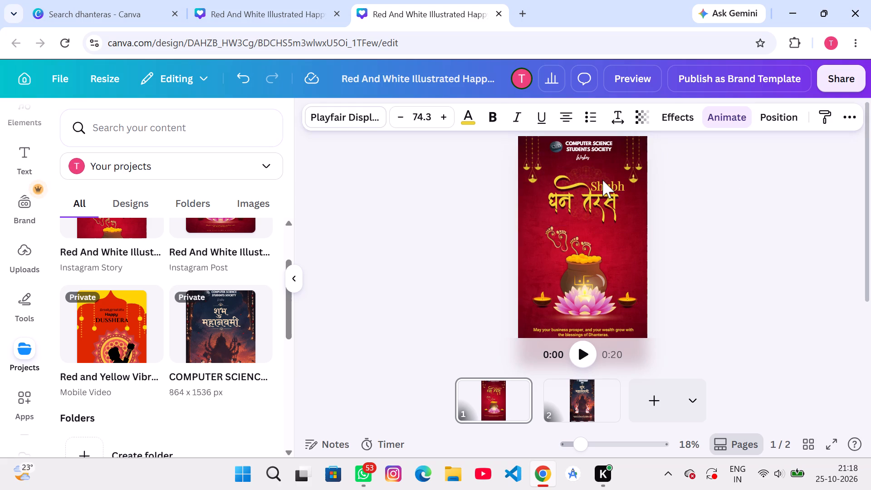
key(Down)
click(804, 256)
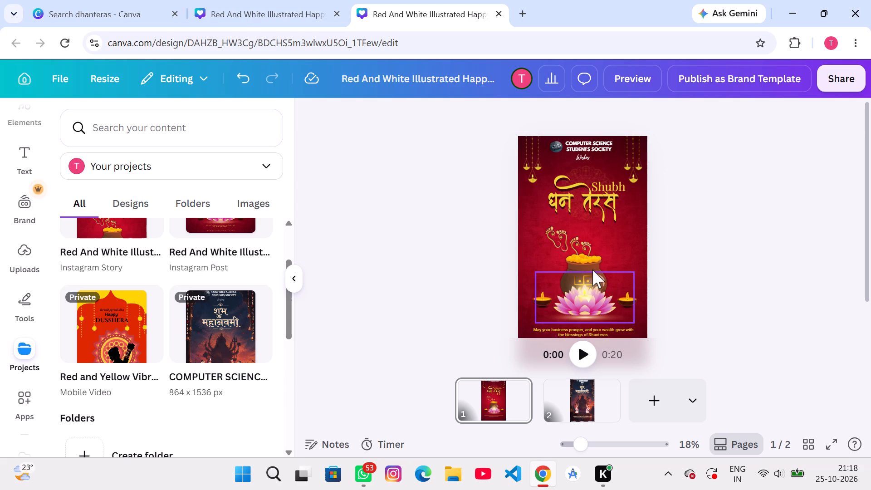
Shift the gold pot, the footprints just above it and the lotus slightly upward as one centred arrangement.
drag(583, 263, 584, 255)
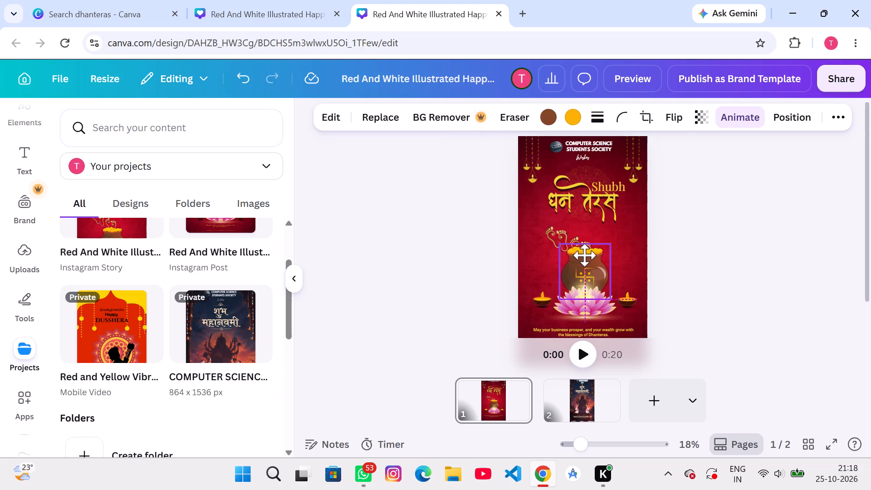
drag(584, 255, 582, 250)
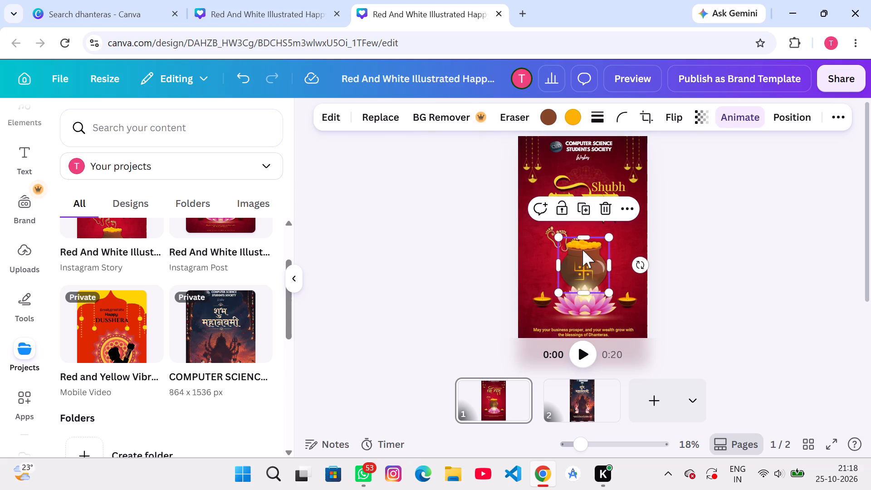
drag(571, 262, 571, 270)
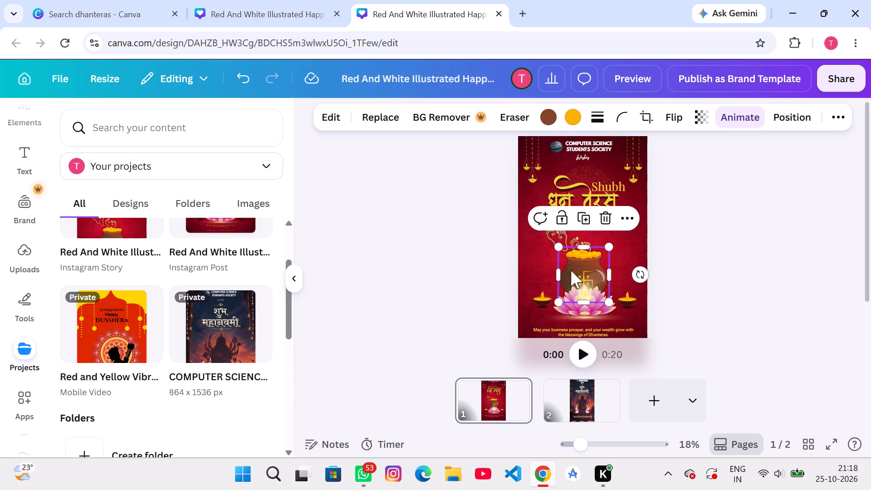
drag(575, 238, 574, 226)
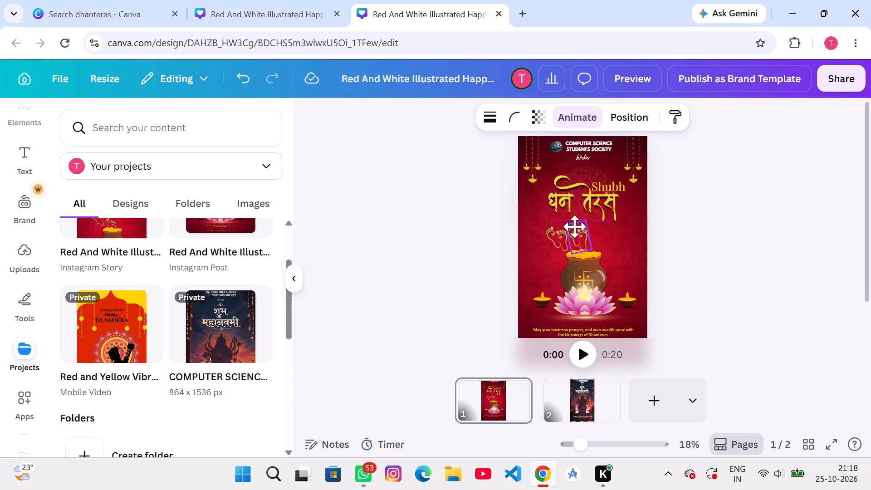
drag(574, 226, 577, 231)
drag(584, 265, 581, 261)
drag(581, 305, 576, 304)
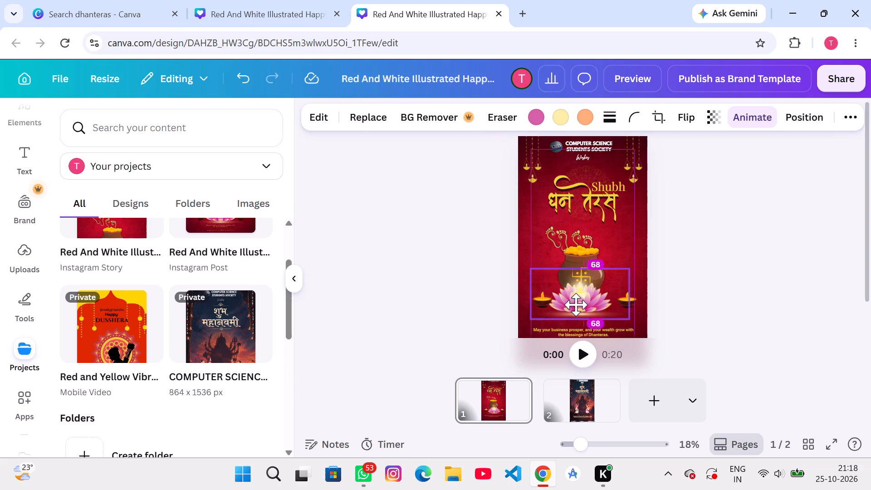
drag(576, 304, 581, 302)
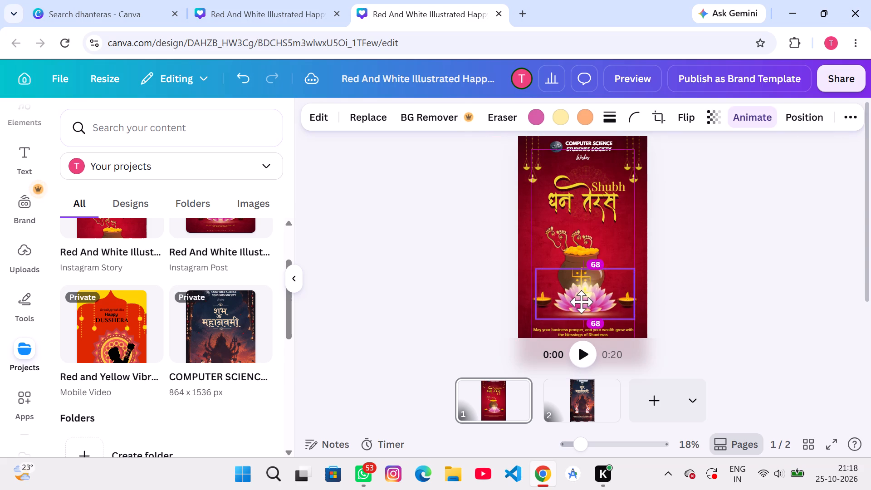
drag(581, 302, 580, 299)
click(670, 281)
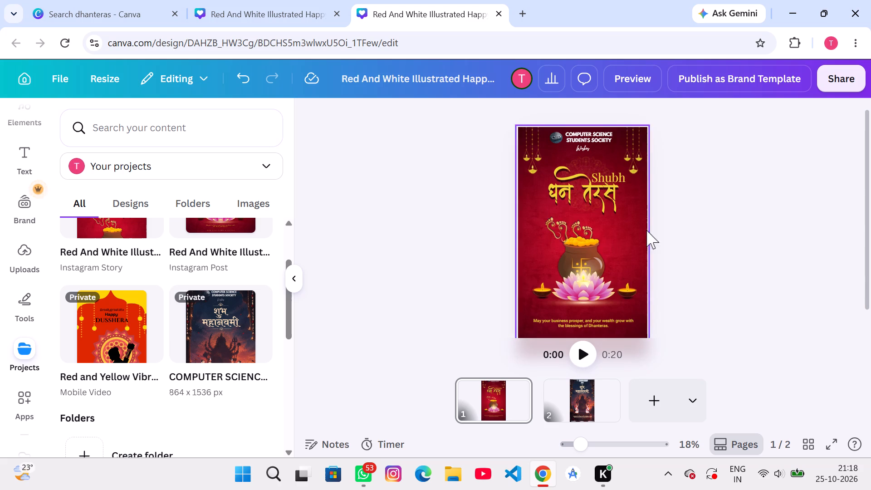
Rotate the left pair of footprints above the pot to about -37°.
click(555, 229)
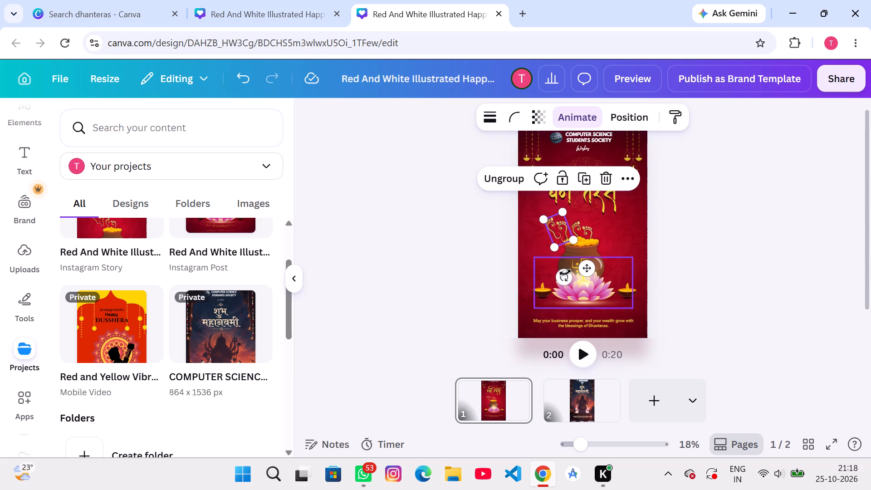
click(567, 285)
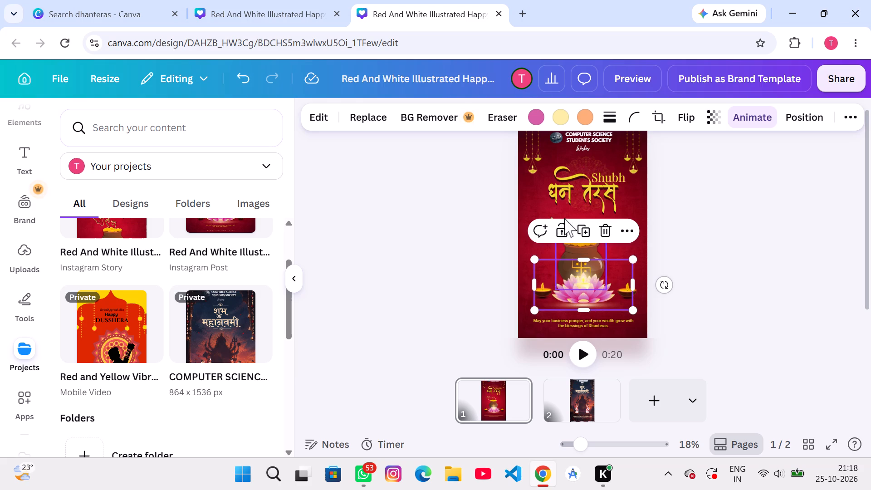
click(703, 190)
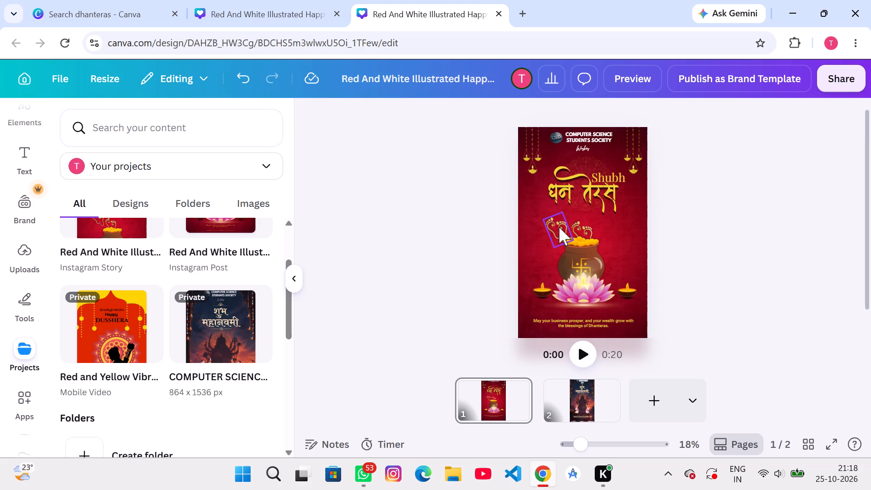
click(559, 227)
drag(564, 277, 583, 283)
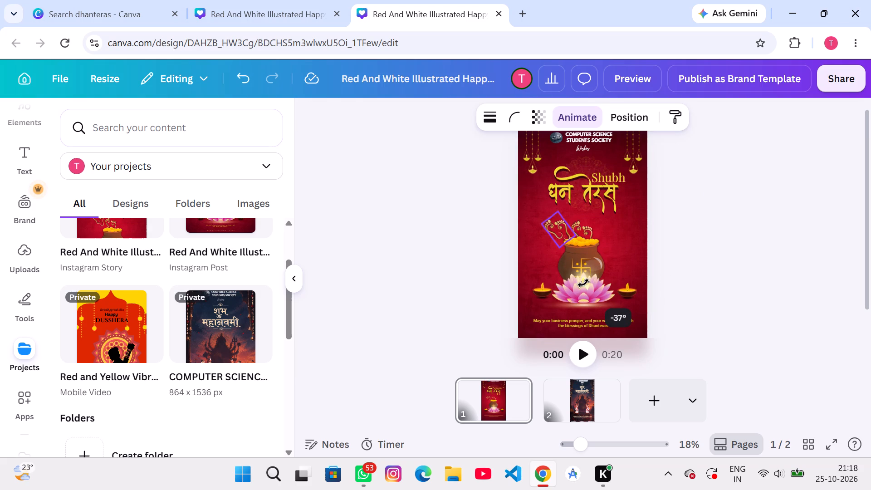
drag(583, 283, 583, 285)
click(721, 263)
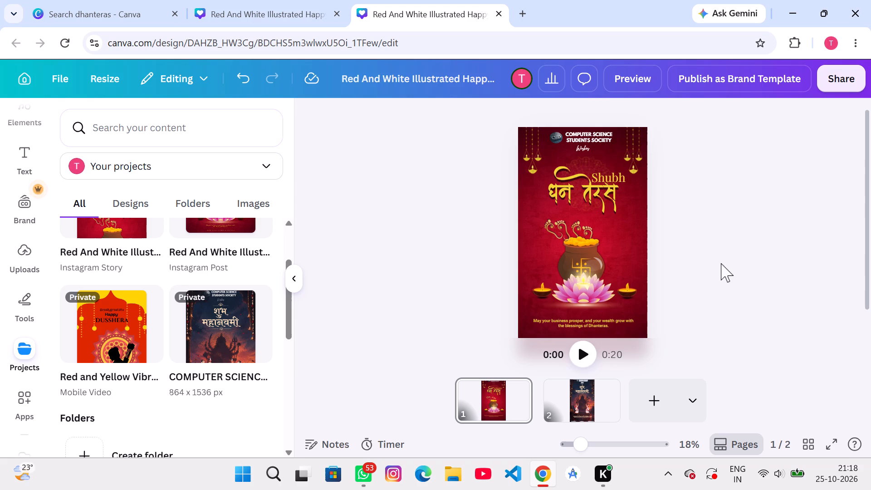
Nudge the diya and its glow on the lotus's right side slightly left, closer to the petals.
click(631, 290)
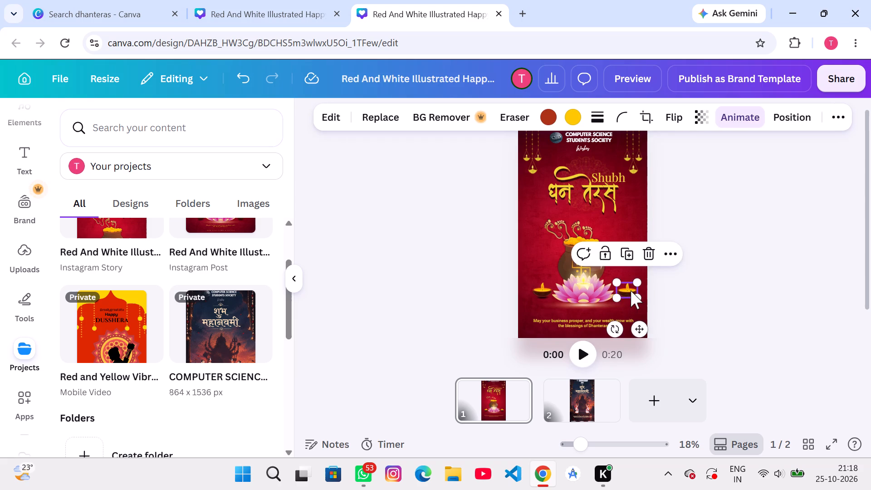
key(Left)
key(Left)
key(Left)
key(Left)
key(Left)
key(Left)
key(Left)
key(Left)
key(Left)
key(Left)
key(Left)
key(Left)
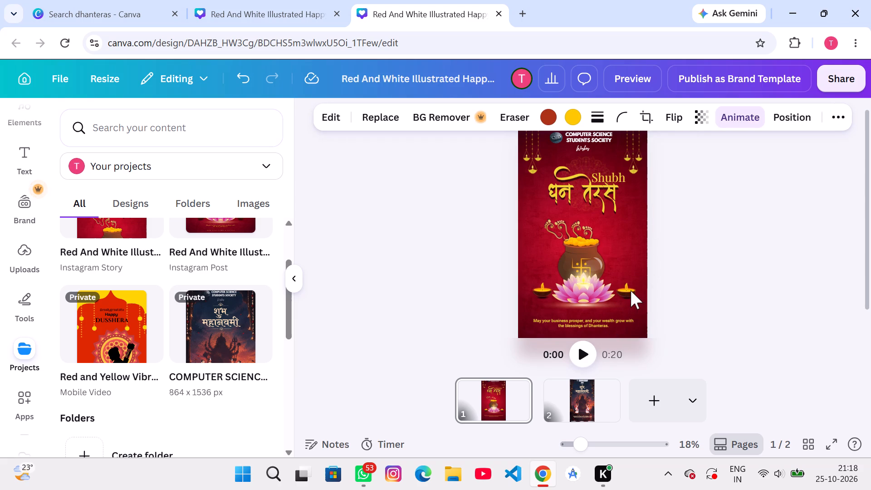
click(671, 304)
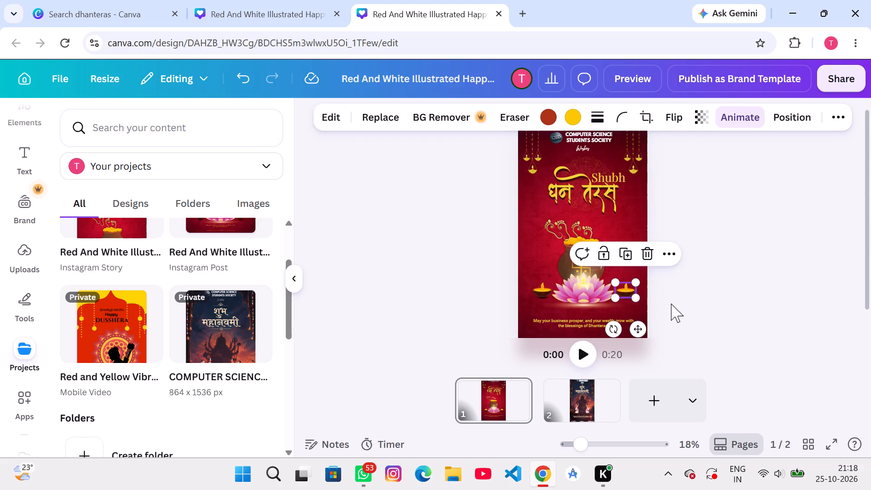
click(628, 299)
key(Left)
key(Left)
key(Left)
key(Left)
key(Left)
key(Left)
key(Left)
key(Left)
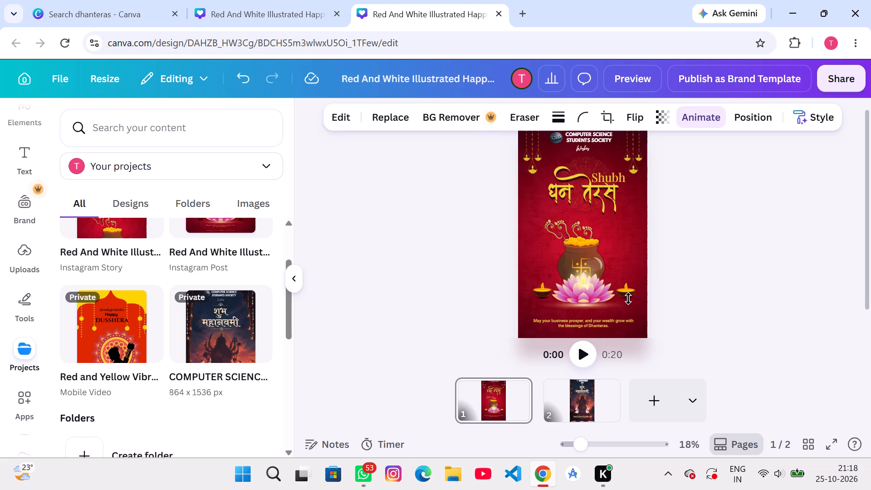
key(Left)
key(Left)
scroll(628, 299, down, 1)
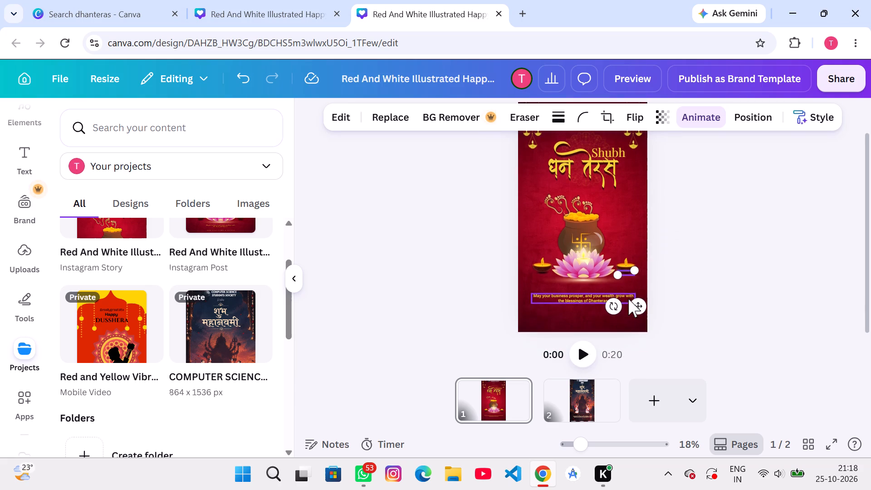
scroll(628, 299, down, 1)
click(695, 284)
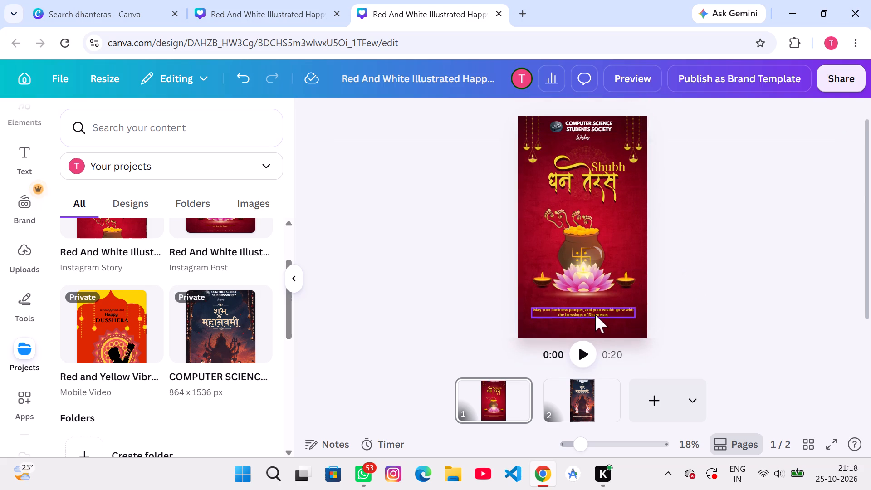
Enlarge the blessing text at the bottom of the Dhanteras page to font size 30.1.
click(595, 315)
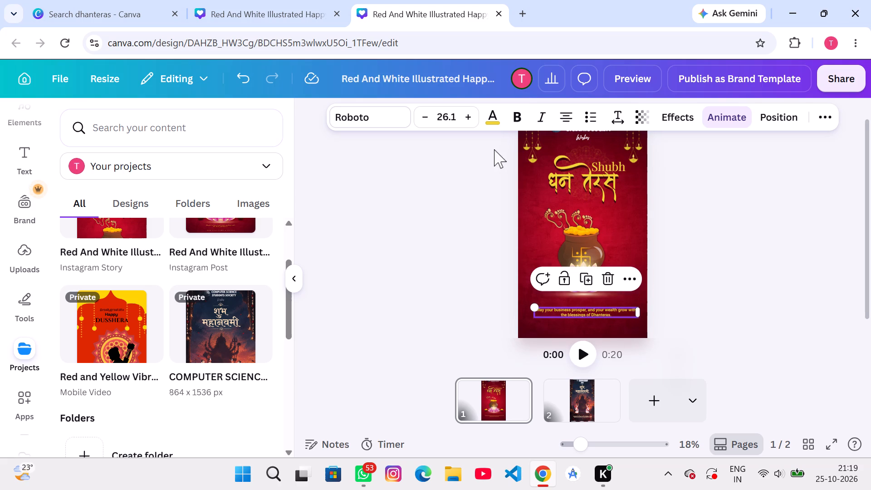
triple_click(468, 121)
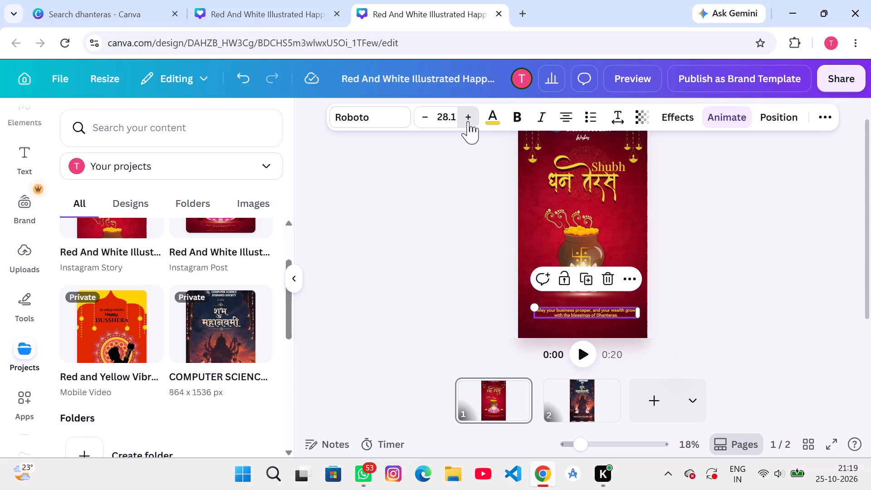
click(468, 121)
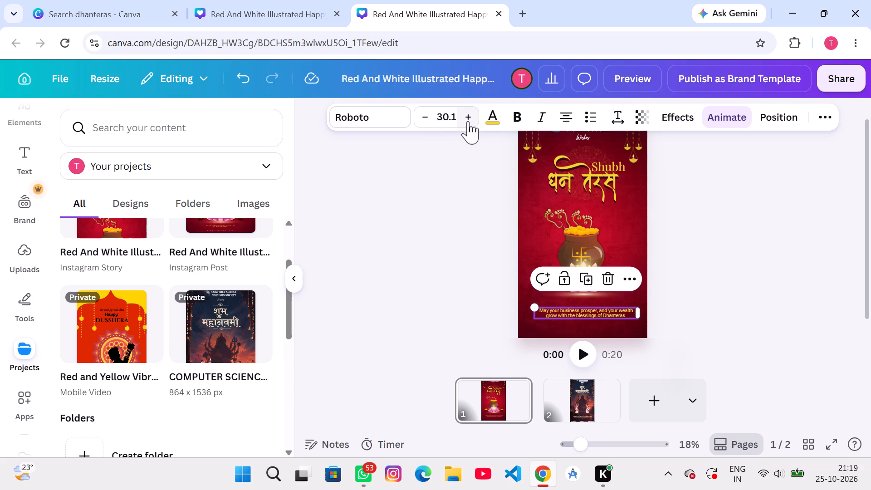
click(468, 121)
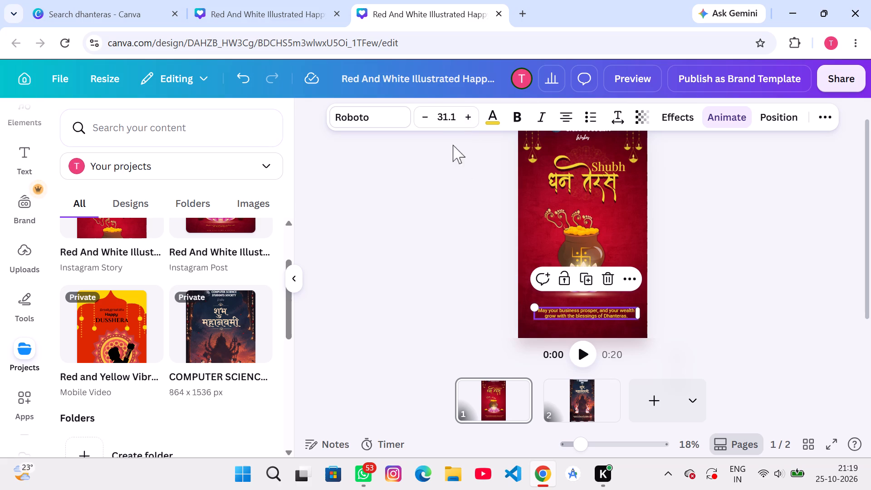
click(425, 122)
click(807, 355)
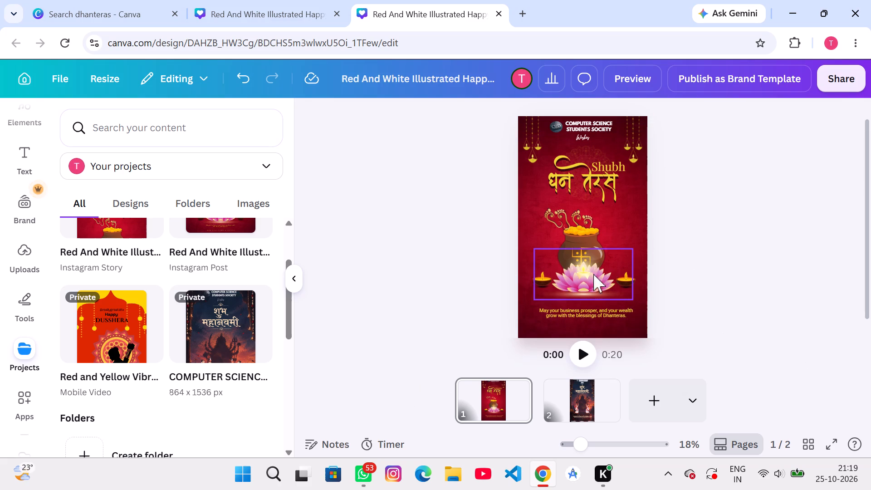
Nudge the "Wishes" text down, slightly further below the society name, and a touch to the right.
click(582, 136)
key(Down)
key(Down)
key(Down)
key(Down)
key(Down)
key(Down)
key(Down)
key(Down)
key(Down)
key(Down)
key(Down)
key(Down)
key(Down)
key(Down)
key(Down)
key(Down)
key(Down)
key(Down)
key(Down)
key(Down)
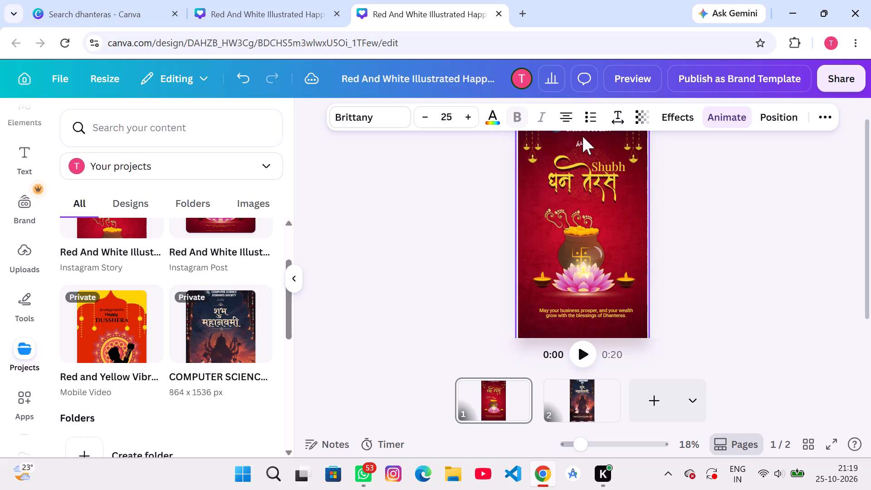
key(Right)
click(708, 236)
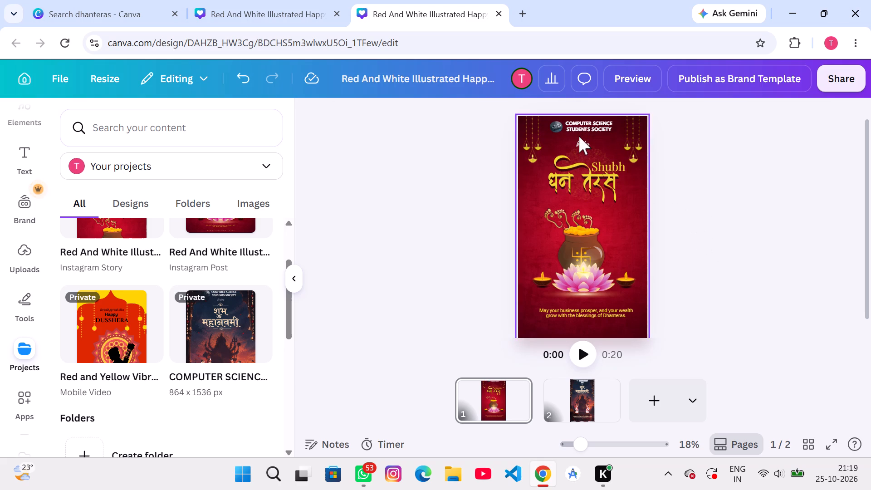
Nudge the "COMPUTER SCIENCE STUDENTS SOCIETY" heading down, closer to "Wishes".
click(577, 122)
key(Down)
key(Down)
key(Down)
key(Down)
key(Down)
key(Down)
key(Down)
key(Down)
key(Down)
key(Down)
key(Down)
key(Down)
key(Down)
key(Down)
key(Down)
key(Down)
key(Down)
key(Down)
key(Down)
key(Down)
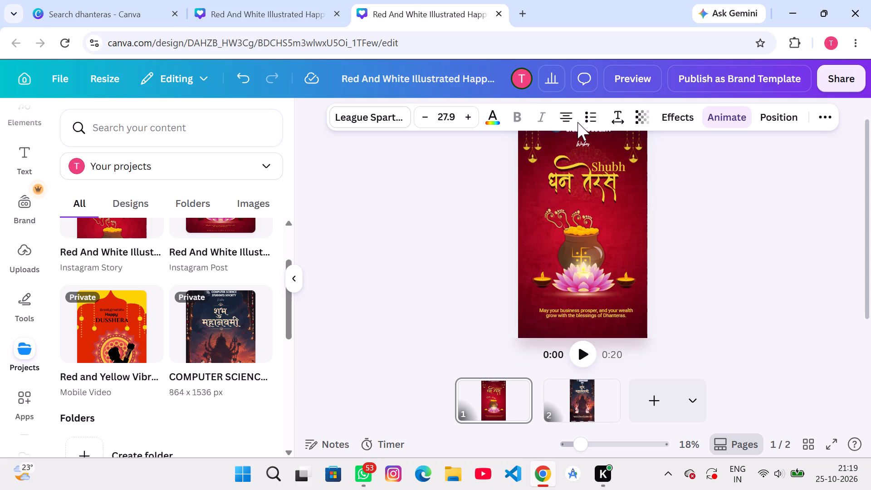
key(Down)
key(Down)
key(Down)
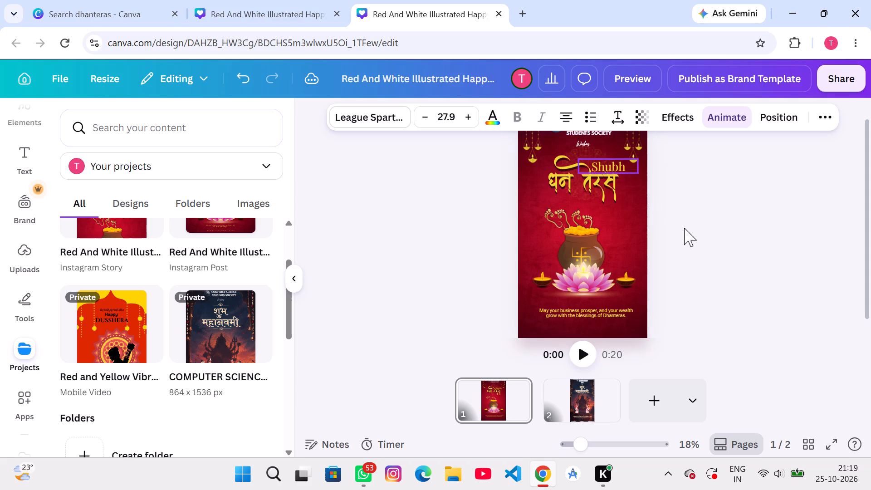
click(686, 229)
Nudge the round society logo down and slightly right so it lines up beside the society heading.
click(553, 125)
key(Down)
key(Down)
key(Down)
key(Down)
key(Down)
key(Down)
key(Down)
key(Down)
key(Down)
key(Down)
key(Down)
key(Down)
key(Down)
key(Down)
key(Down)
key(Down)
key(Down)
key(Down)
key(Down)
key(Down)
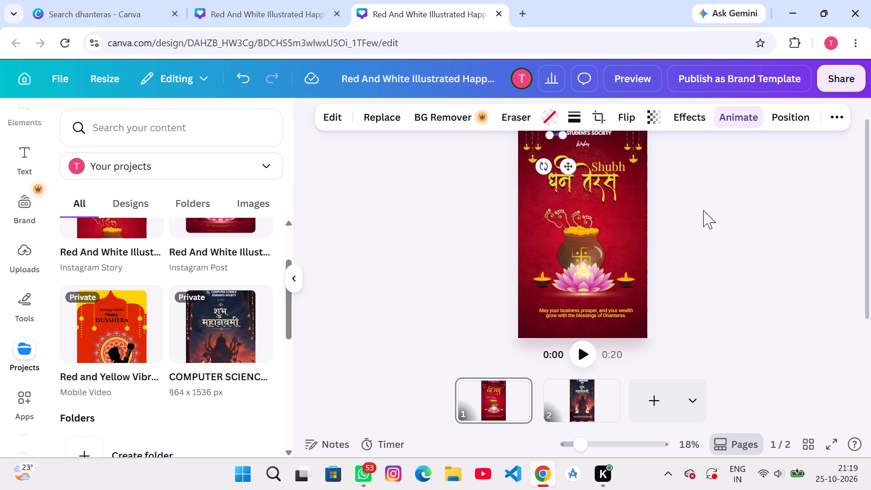
click(703, 210)
click(550, 128)
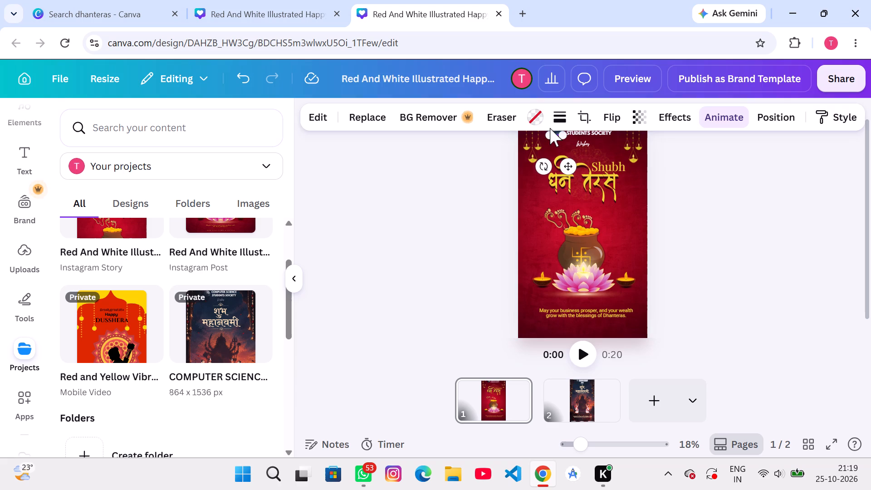
key(Down)
key(Down)
key(Down)
key(Down)
key(Down)
key(Down)
key(Down)
key(Down)
key(Down)
key(Down)
key(Down)
key(Down)
key(Down)
key(Down)
key(Down)
key(Right)
key(Right)
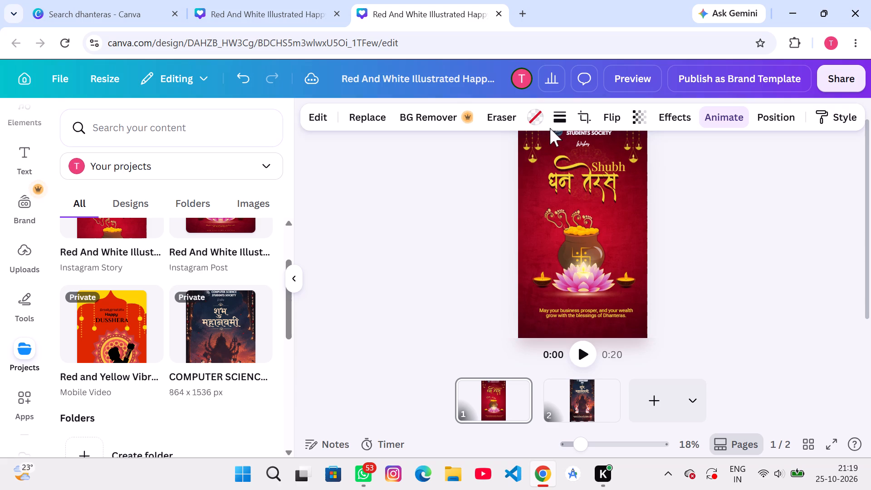
key(Down)
key(Up)
key(Down)
click(757, 198)
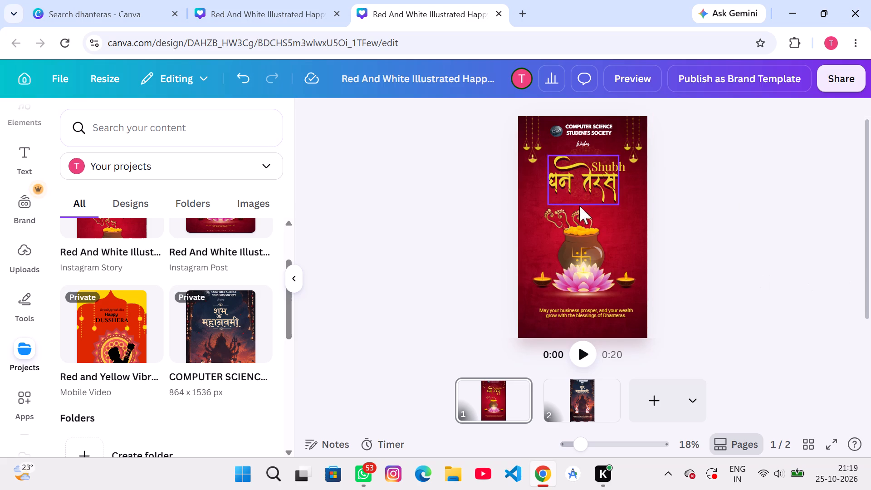
Enlarge the धनतेरस lettering group slightly, keeping its proportions.
click(594, 186)
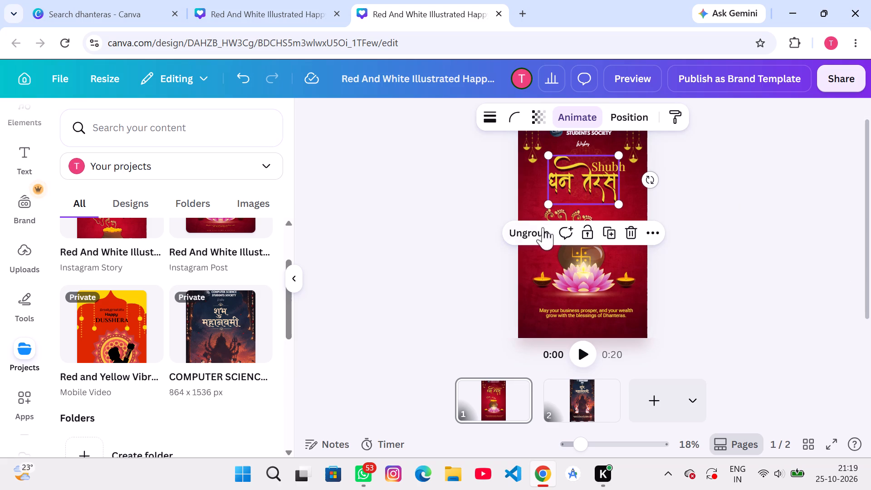
drag(544, 202, 524, 213)
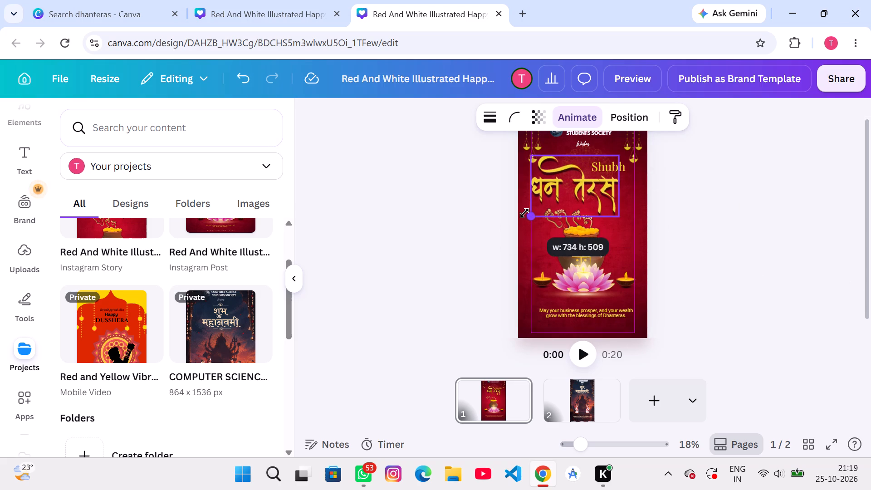
drag(524, 213, 534, 209)
Position the enlarged धनतेरस lettering near the page's horizontal centre, just above the footprints and under "Shubh".
drag(595, 186, 596, 186)
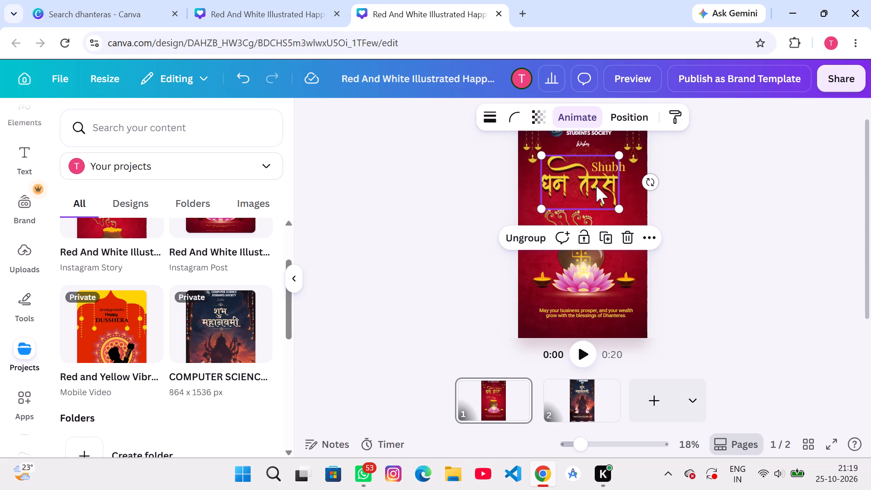
drag(596, 186, 599, 185)
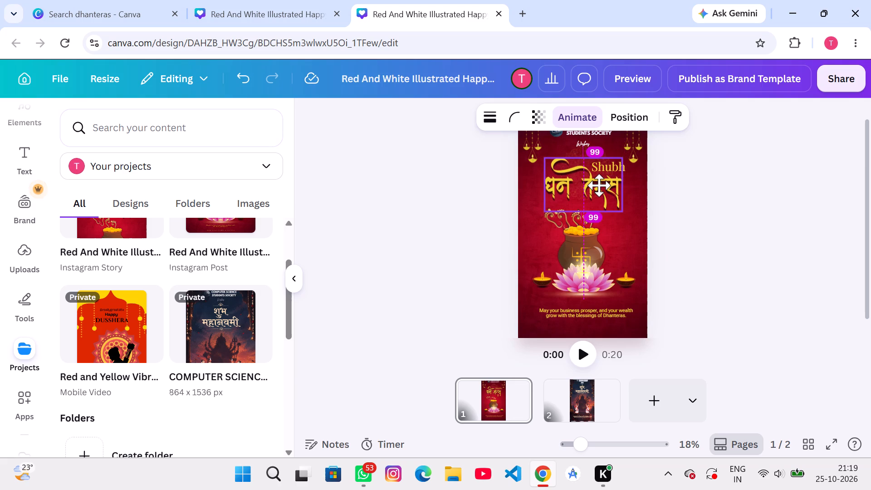
drag(599, 185, 600, 182)
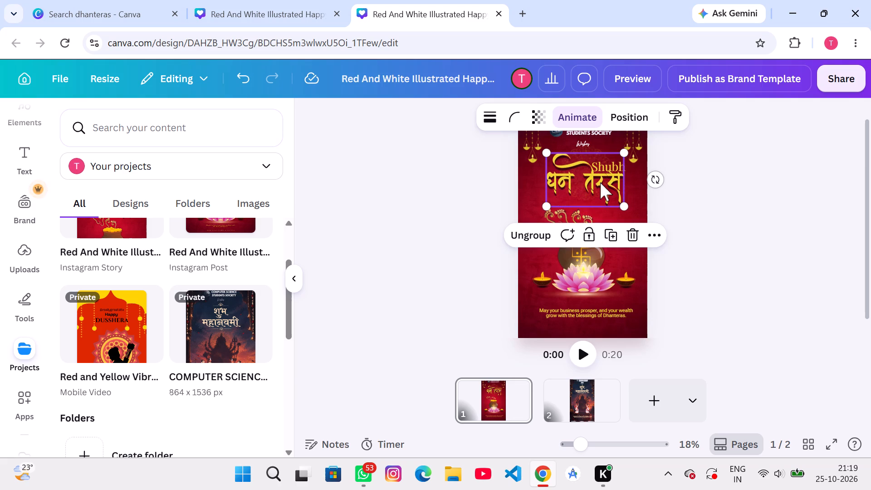
key(Down)
key(Down)
key(Down)
key(Down)
key(Down)
key(Down)
key(Down)
key(Down)
key(Down)
key(Down)
key(Down)
key(Down)
key(Down)
key(Down)
key(Down)
key(Down)
key(Down)
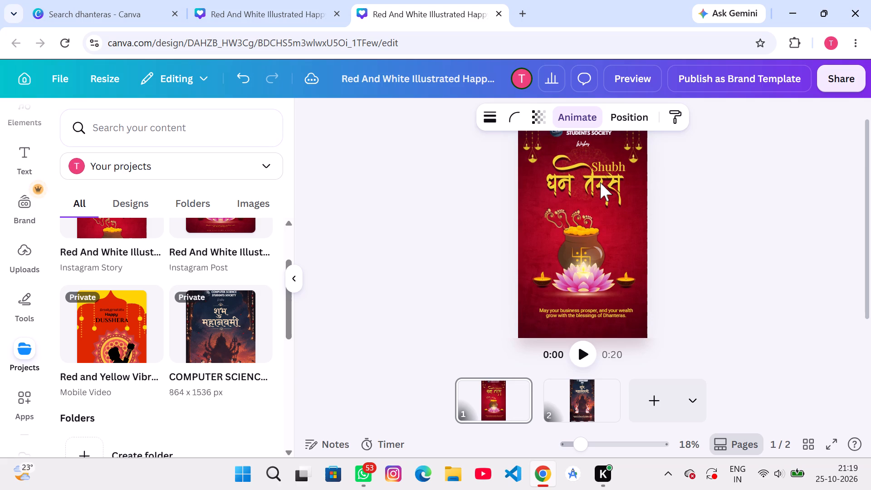
key(Down)
key(Down)
key(Up)
key(Left)
key(Left)
key(Left)
key(Left)
key(Left)
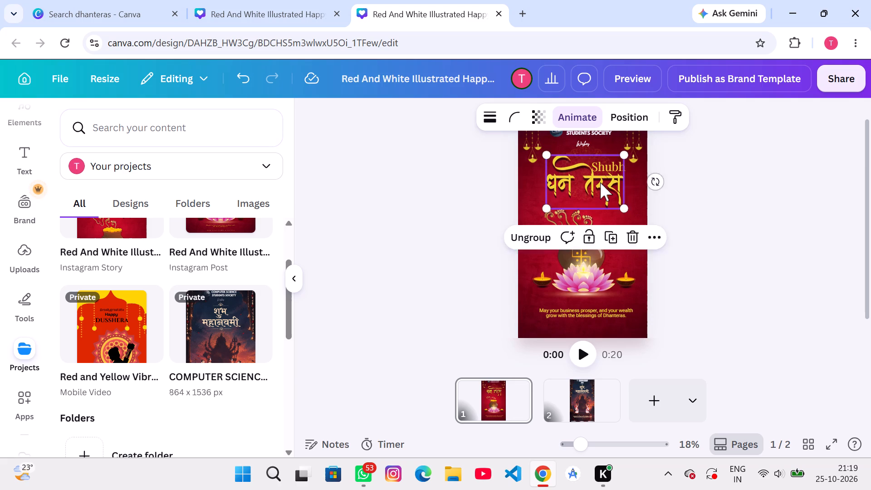
key(Left)
key(Left)
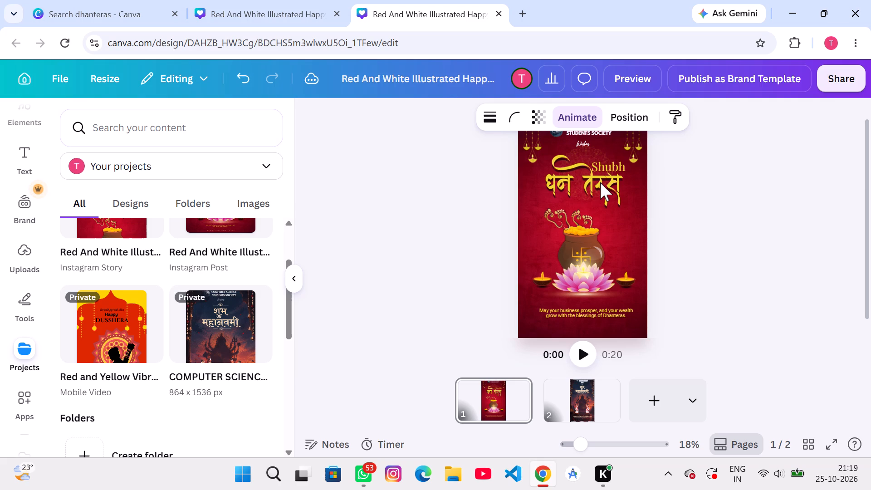
Nudge the "Shubh" text slightly right above the end of the धनतेरस lettering.
click(607, 171)
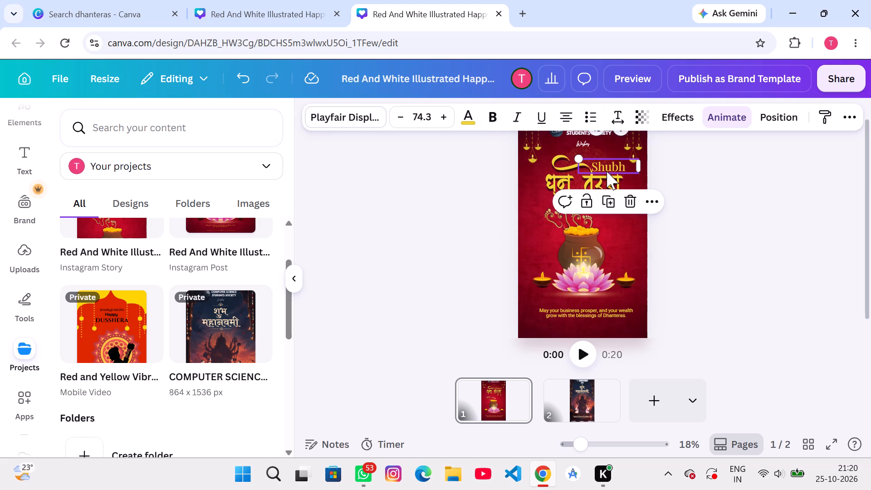
key(Right)
key(Right)
key(Right)
key(Right)
key(Right)
key(Right)
key(Right)
key(Right)
key(Right)
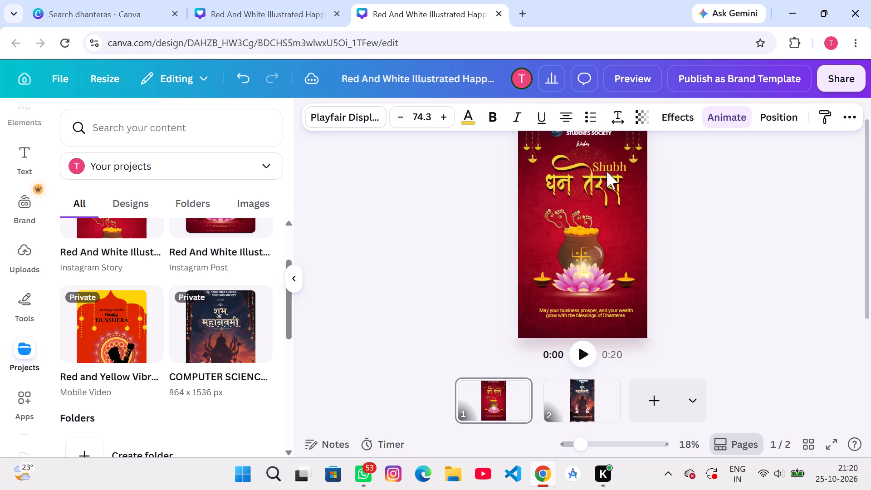
click(714, 323)
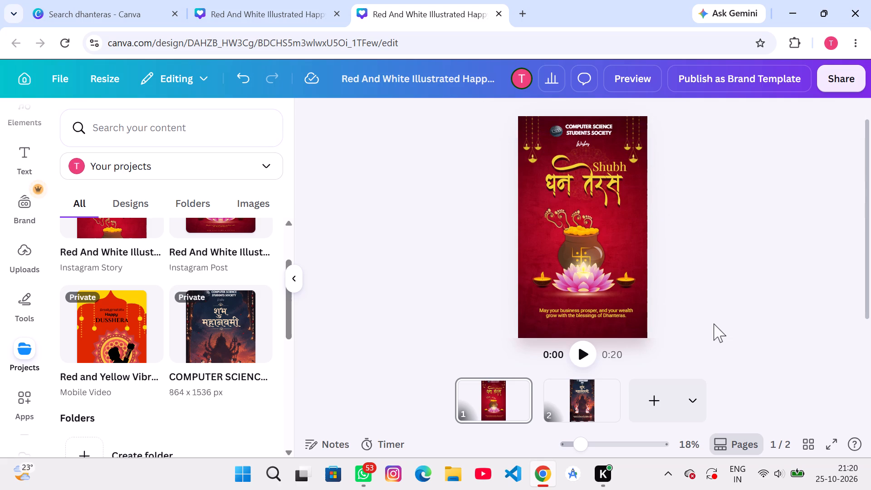
Copy the grouped contact footer from the bottom of the महानवमी page onto the bottom of the Dhanteras page.
scroll(714, 323, down, 1)
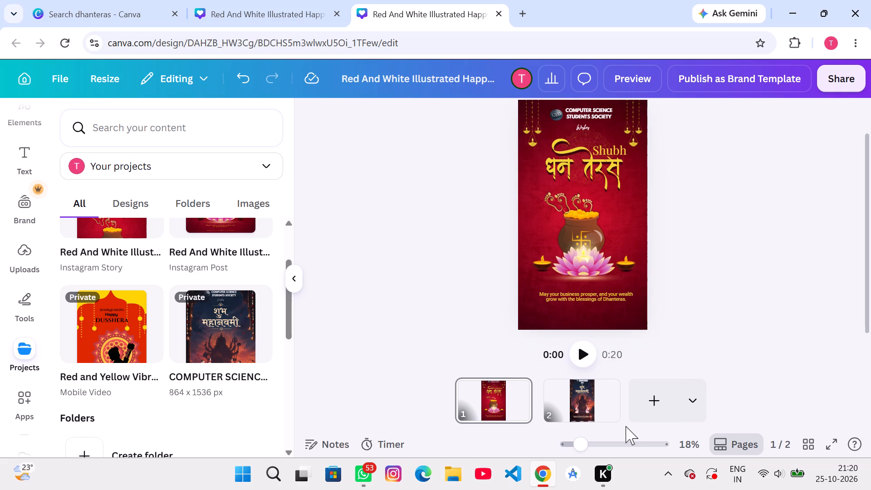
click(591, 406)
scroll(591, 406, down, 1)
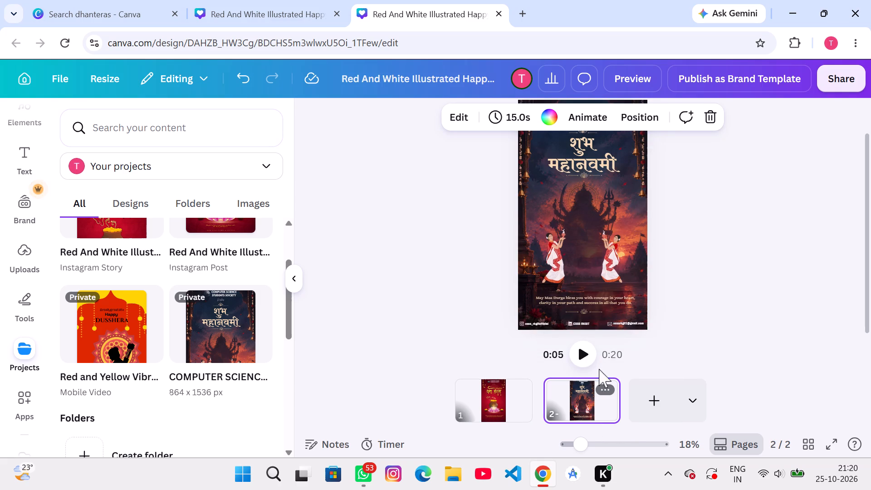
click(581, 325)
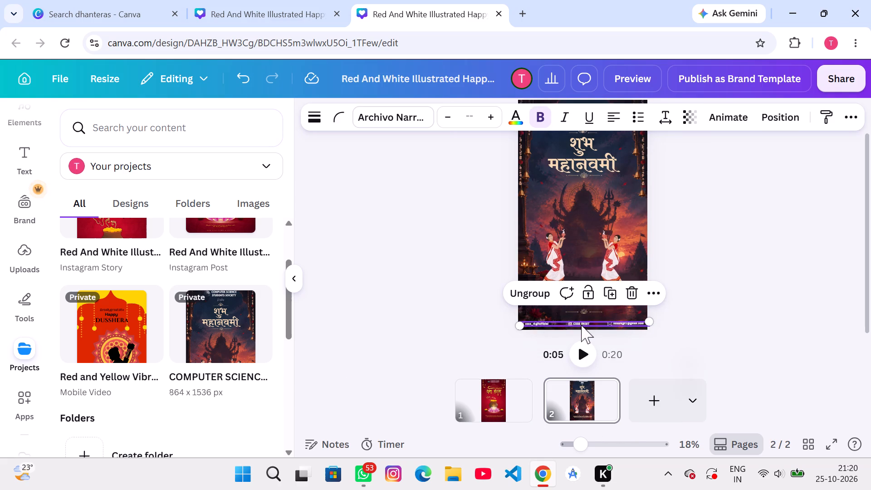
key(ctrl+v)
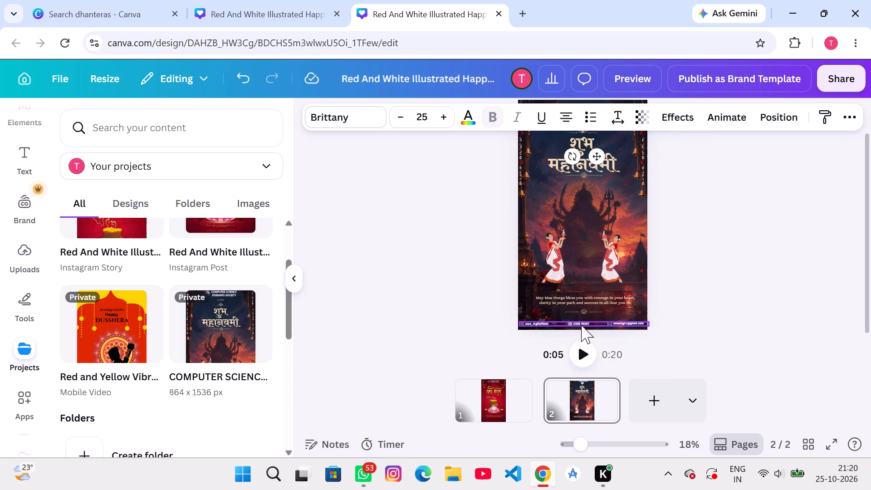
key(ctrl+c)
click(581, 325)
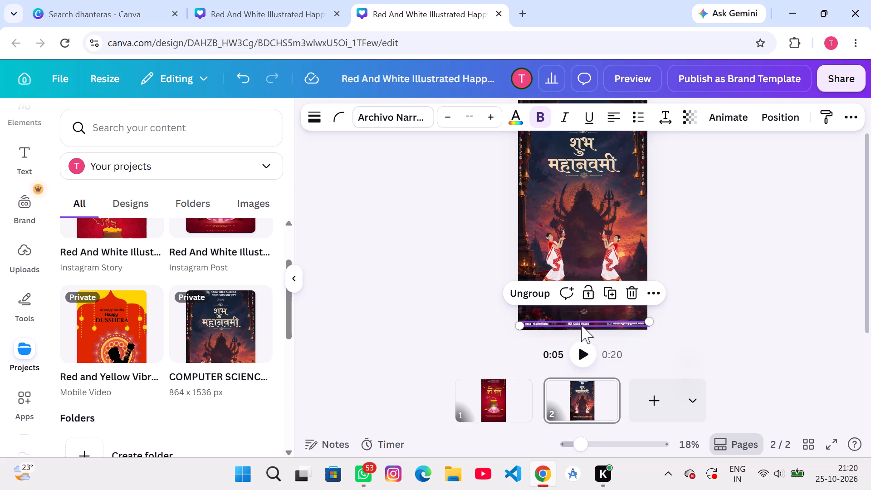
key(ctrl+c)
click(480, 387)
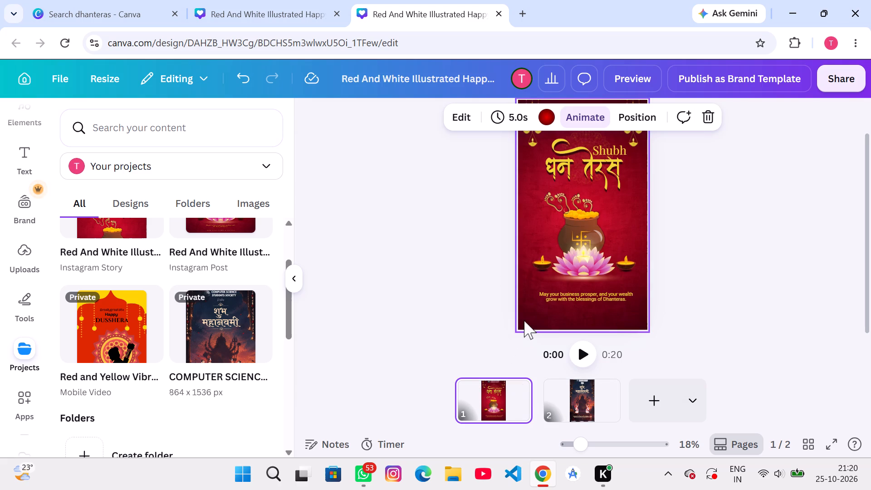
key(ctrl+v)
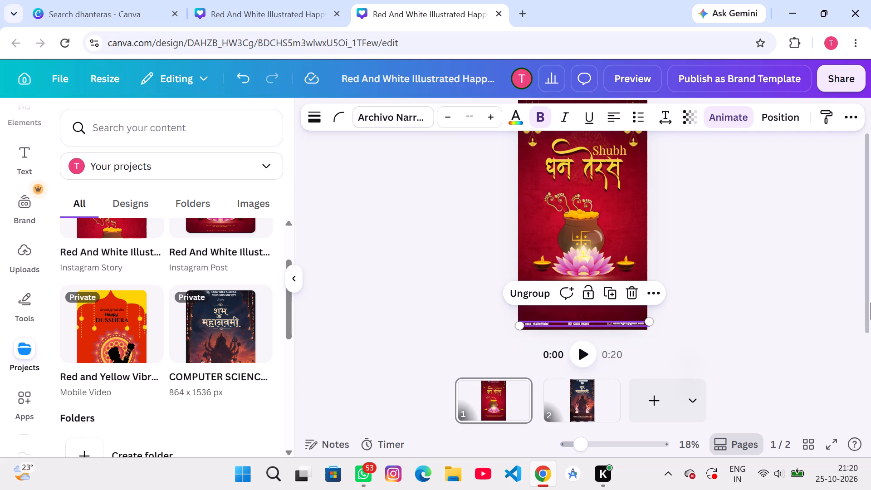
click(778, 298)
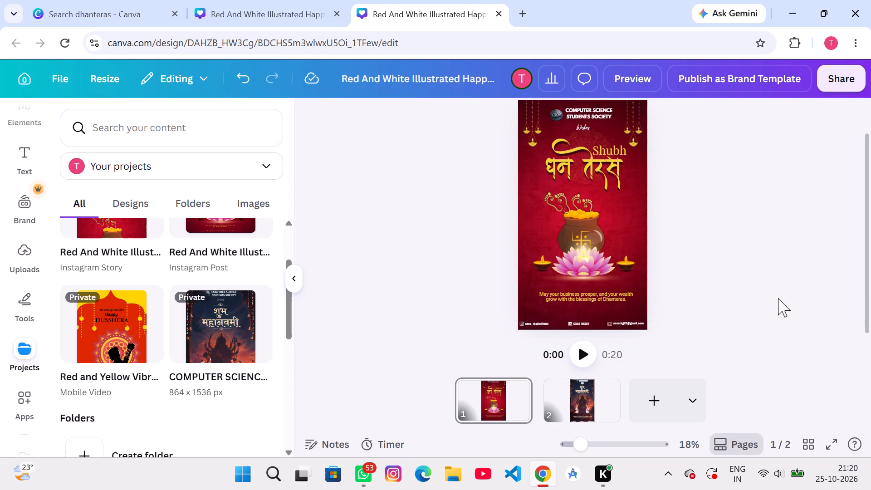
Play back the design to preview the Dhanteras page's animation, ending back on page 1.
click(585, 354)
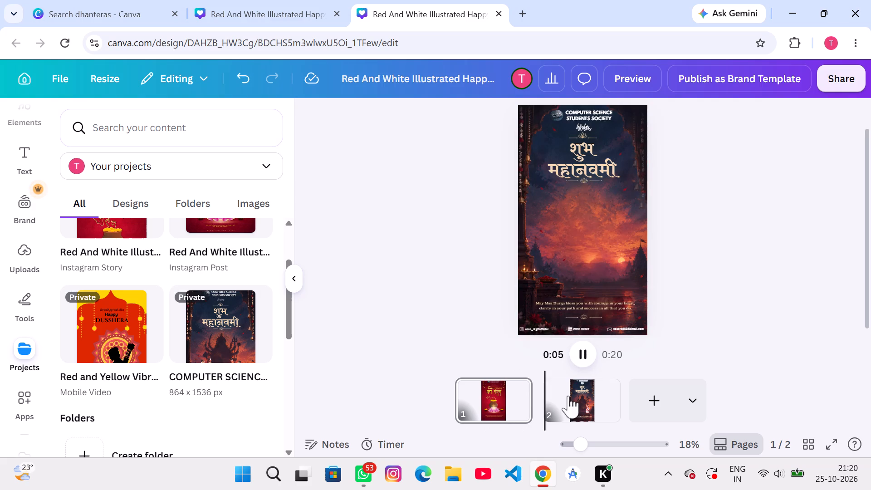
click(470, 392)
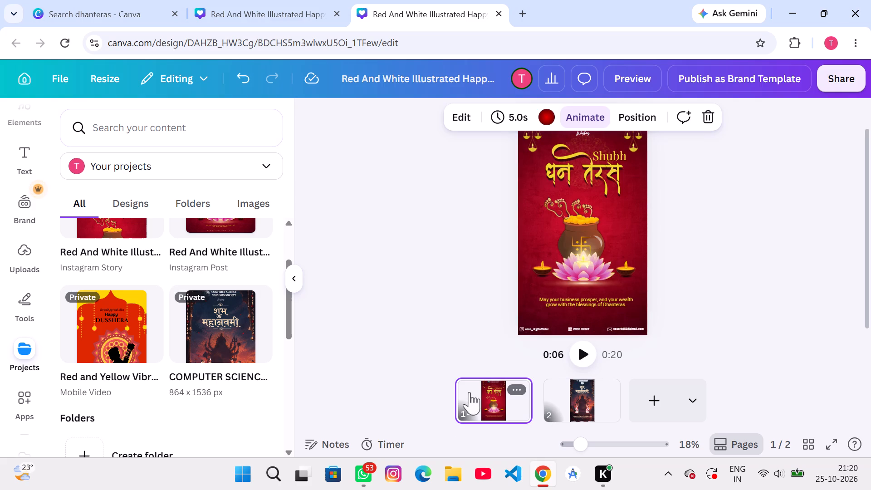
Delete the महानवमी page, page 2, from the design.
click(590, 348)
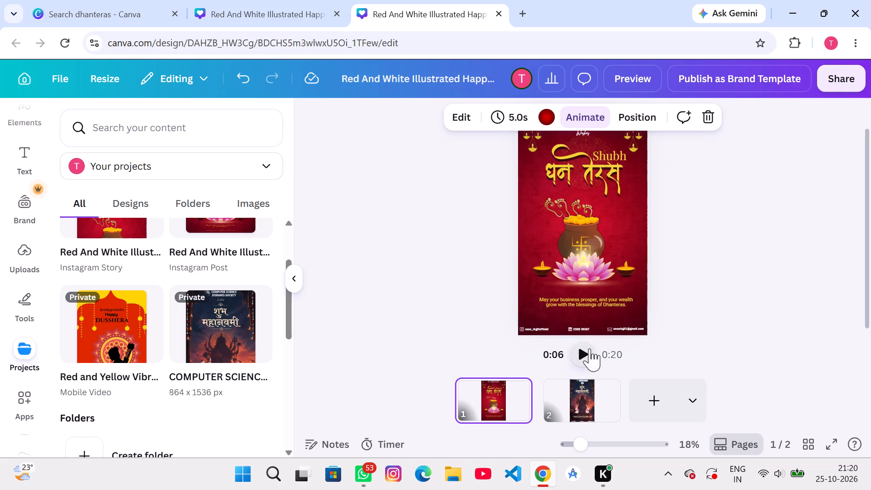
click(588, 388)
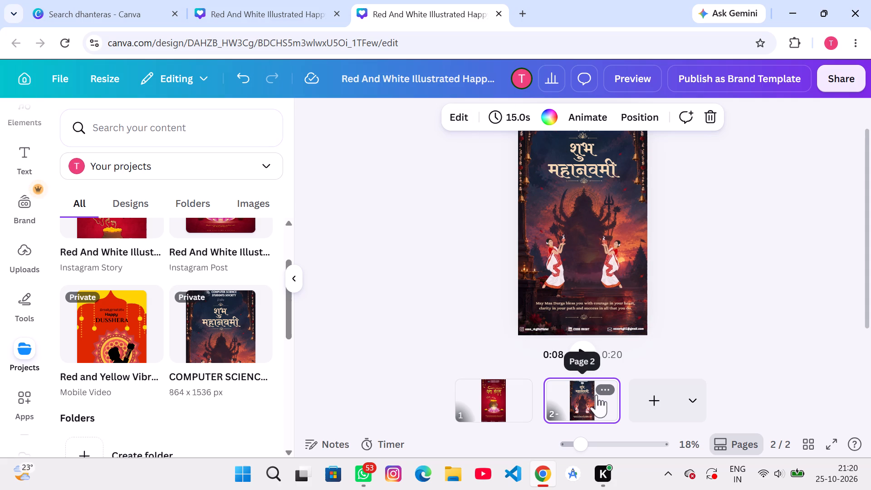
click(717, 123)
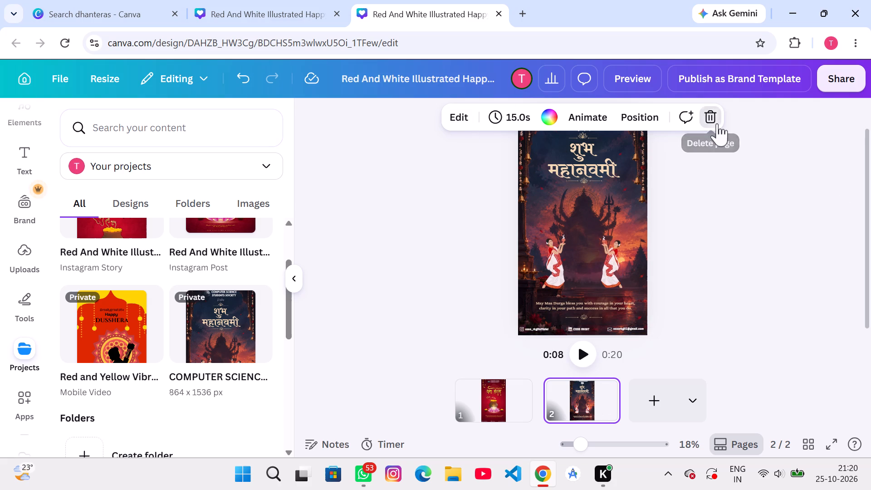
Play back the Dhanteras page to check its animation.
click(589, 351)
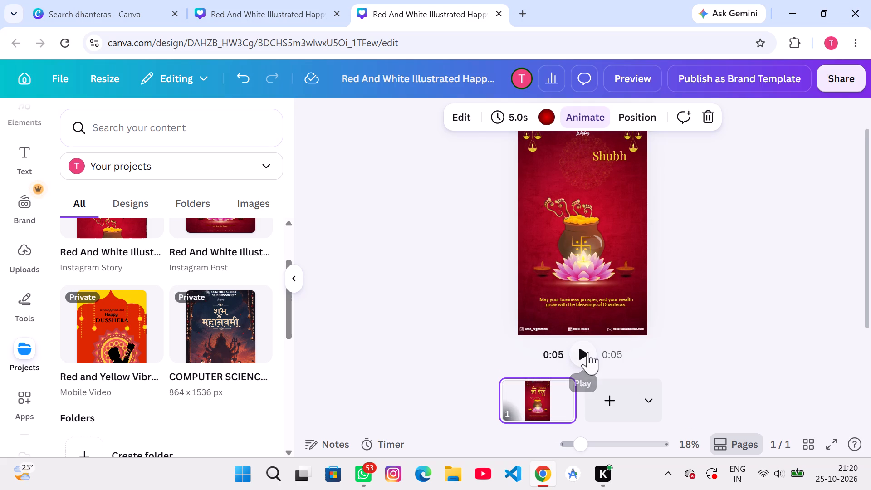
click(588, 352)
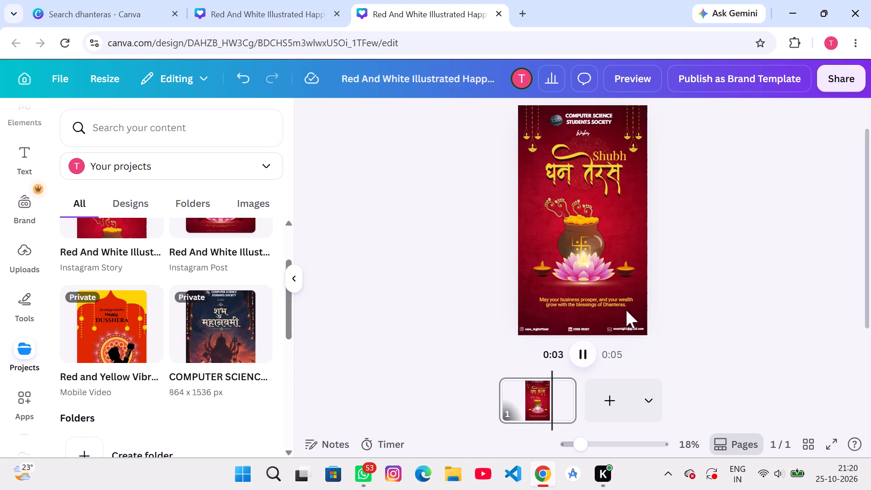
Nudge the gold-filled pot slightly to the right above the lotus.
click(580, 235)
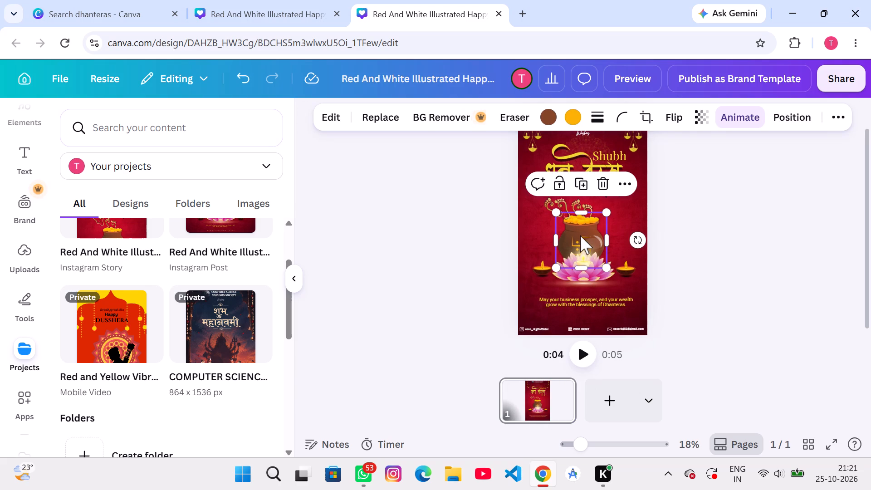
key(Right)
key(Right)
key(Right)
key(Right)
key(Right)
key(Right)
key(Right)
key(Right)
key(Right)
key(Right)
key(Right)
key(Right)
key(Right)
key(Right)
key(Right)
key(Right)
key(Right)
key(Right)
key(Right)
key(Right)
key(Right)
key(Right)
key(Right)
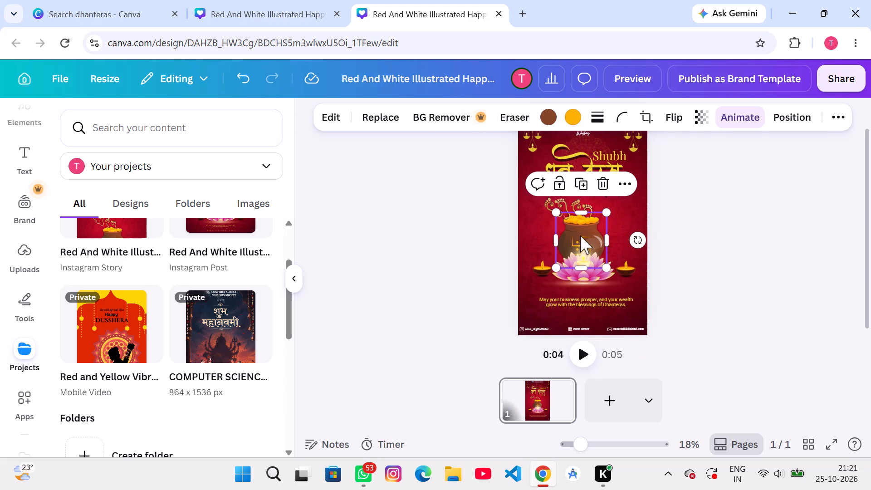
key(Right)
key(Right)
key(Right)
key(Right)
key(Right)
key(Right)
key(Right)
key(Right)
key(Right)
key(Right)
key(Right)
key(Right)
key(Right)
key(Right)
key(Right)
key(Right)
click(580, 235)
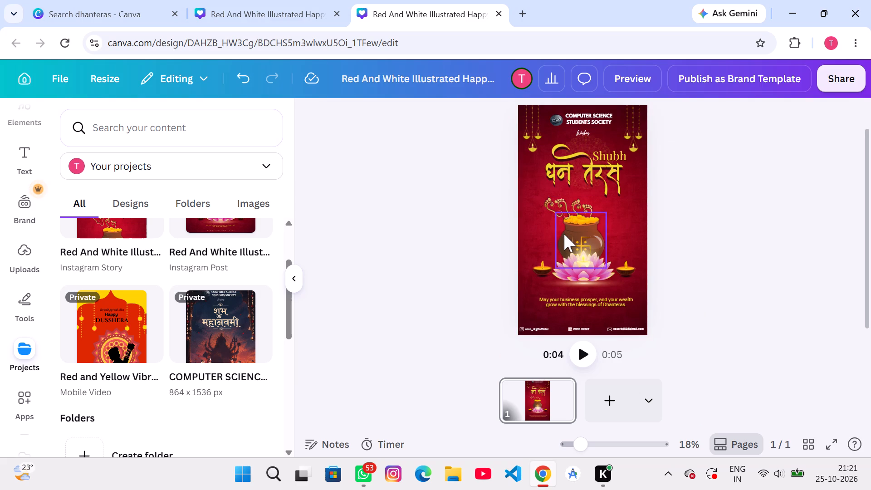
click(564, 234)
key(Right)
key(Right)
key(Right)
key(Right)
key(Right)
key(Right)
key(Right)
key(Right)
key(Right)
key(Right)
key(Right)
key(Right)
key(Right)
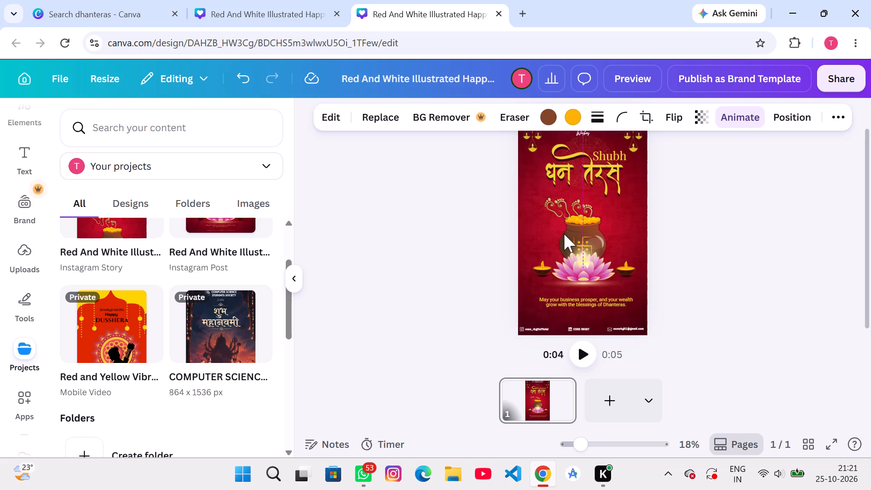
click(826, 203)
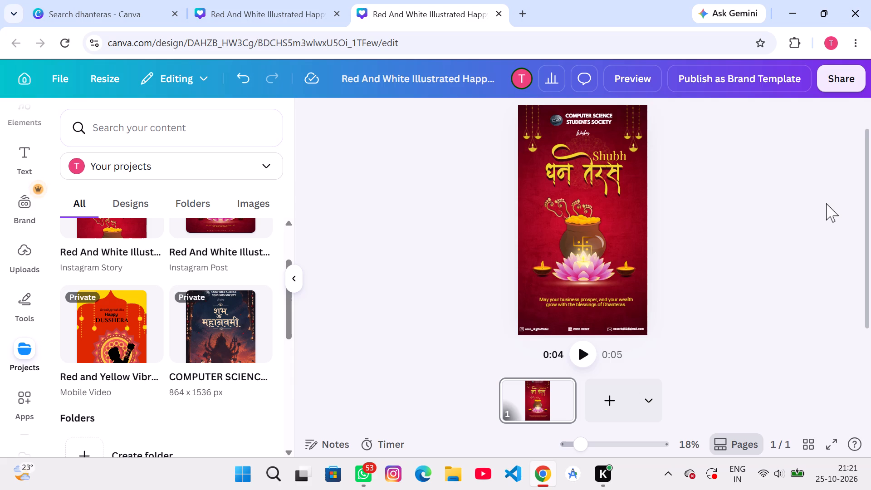
Replay the Dhanteras page several times to examine how its elements animate in and out.
click(578, 348)
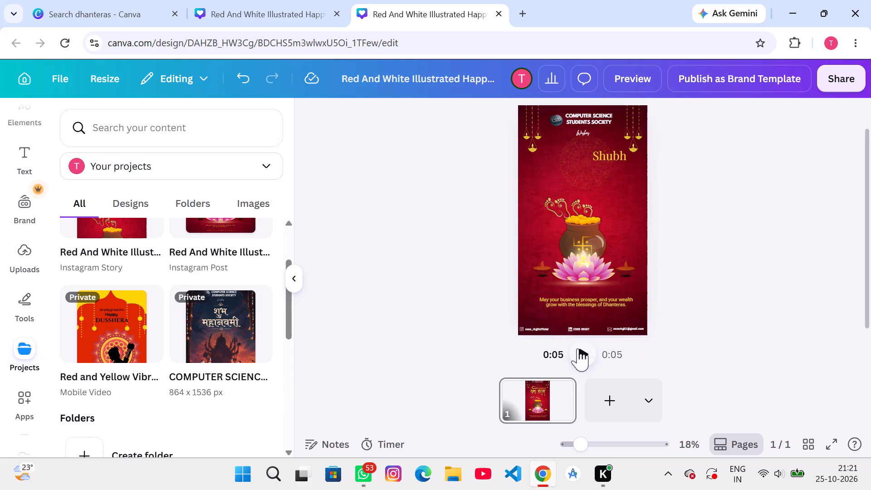
click(578, 348)
click(591, 361)
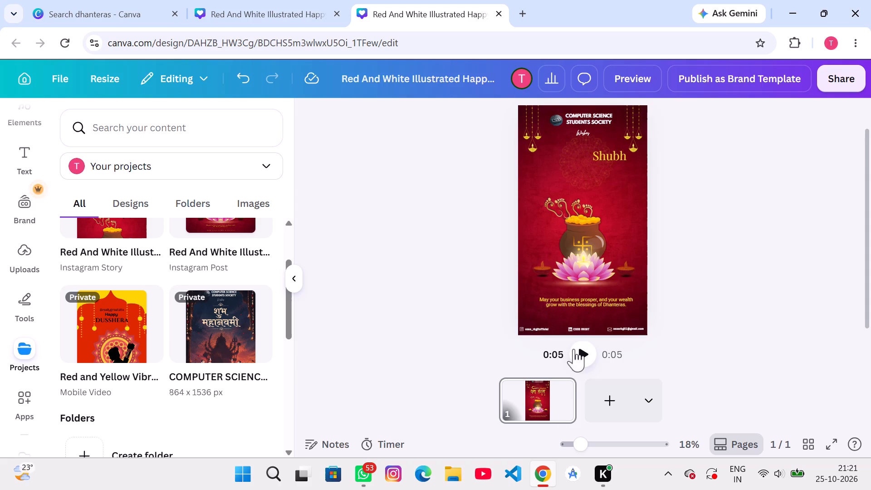
click(574, 349)
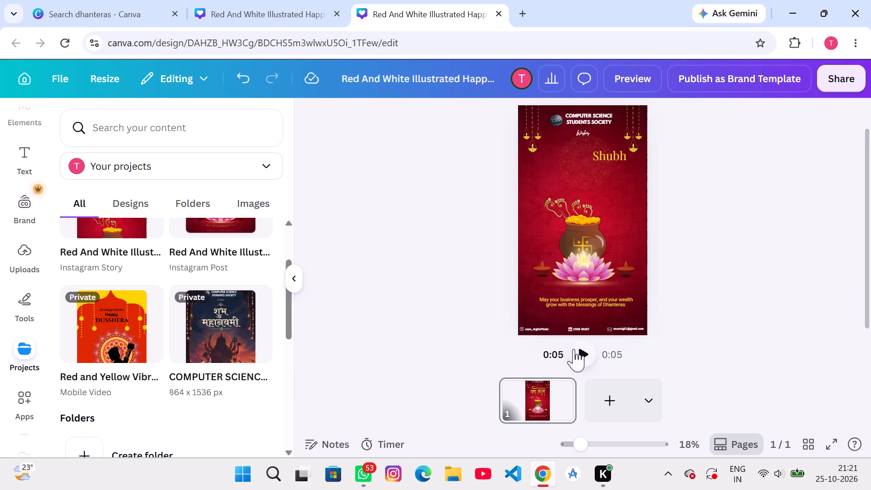
click(579, 354)
click(565, 389)
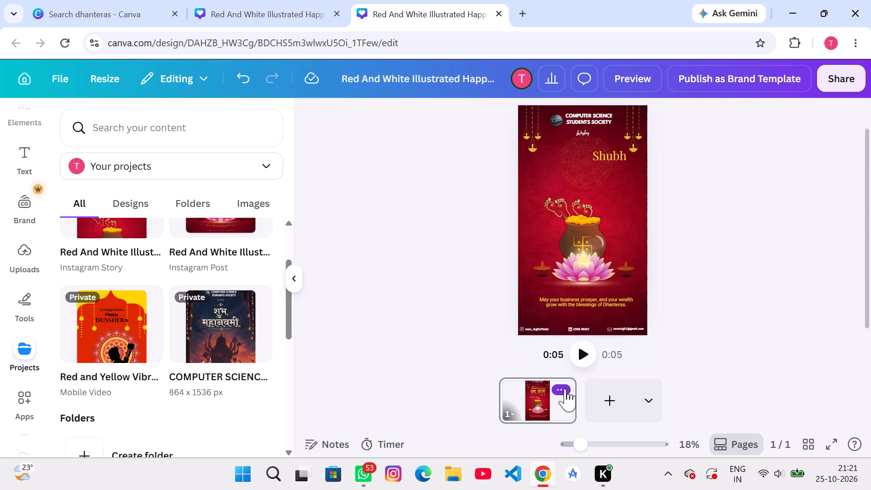
click(789, 314)
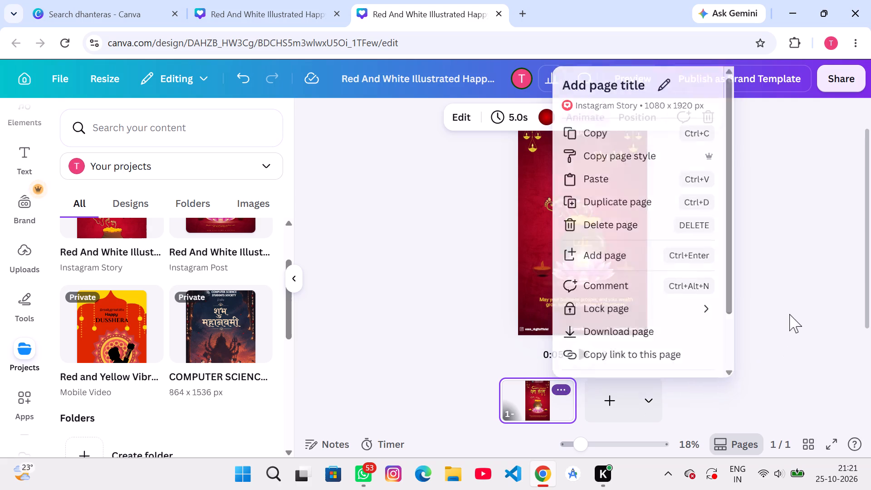
click(582, 348)
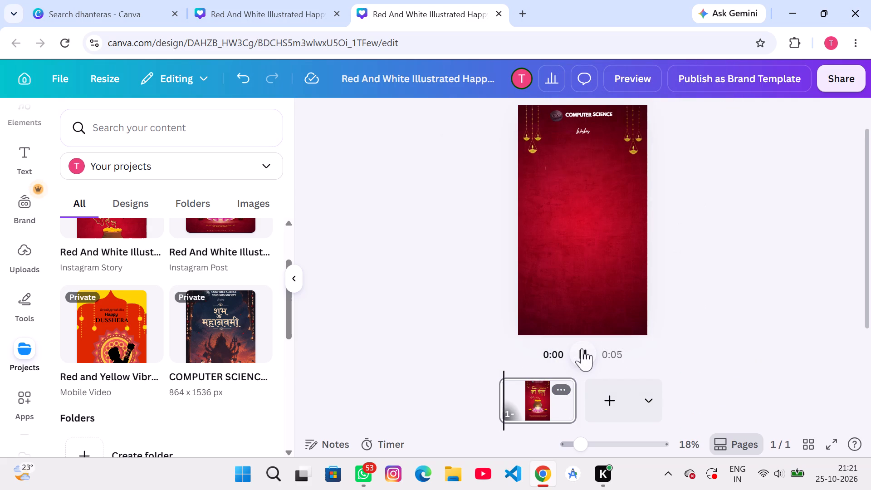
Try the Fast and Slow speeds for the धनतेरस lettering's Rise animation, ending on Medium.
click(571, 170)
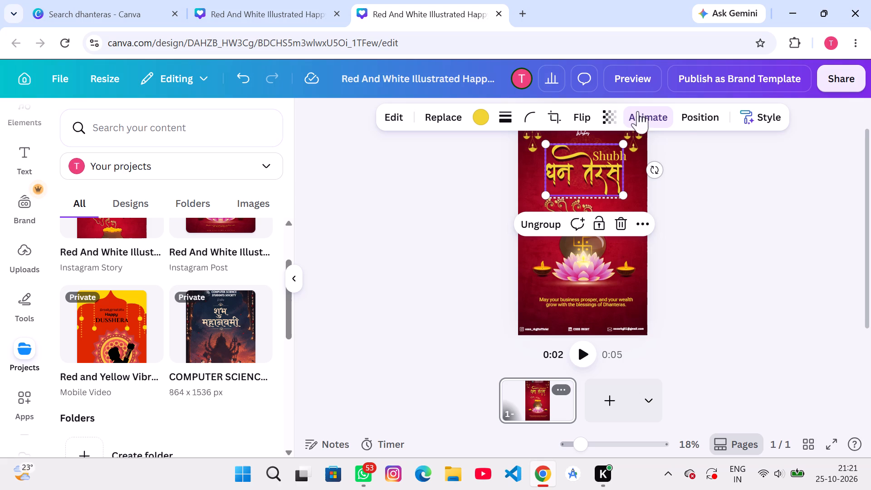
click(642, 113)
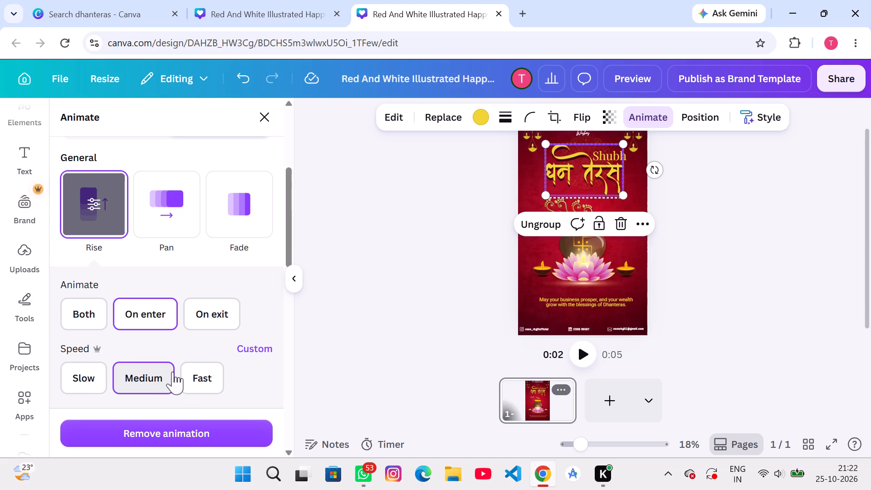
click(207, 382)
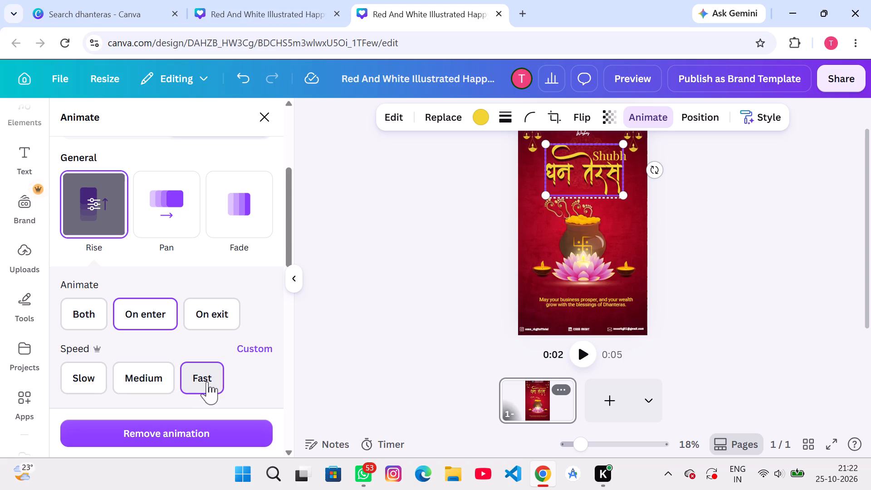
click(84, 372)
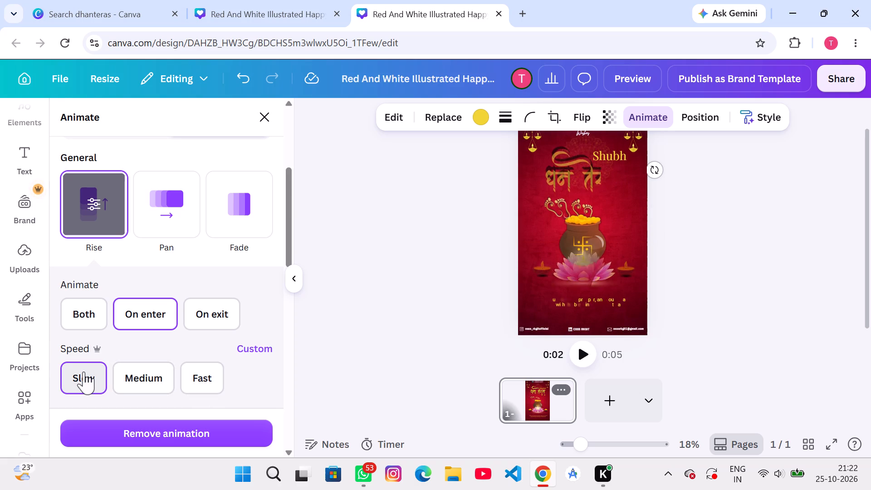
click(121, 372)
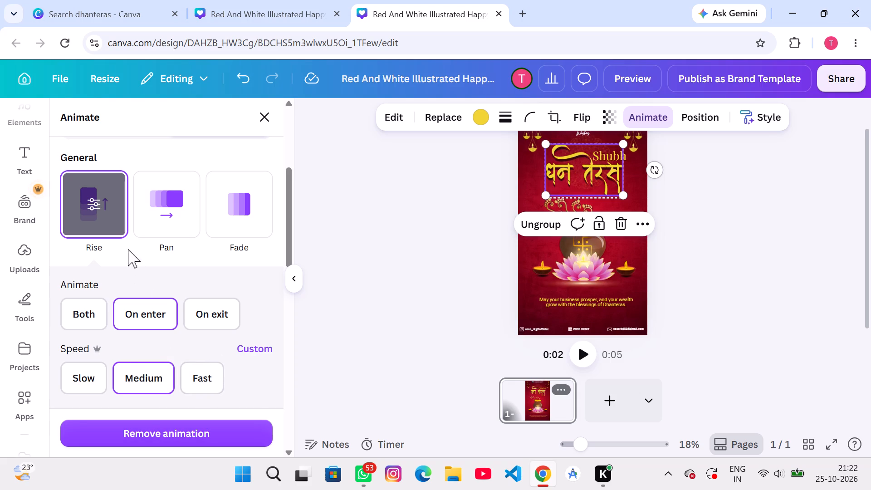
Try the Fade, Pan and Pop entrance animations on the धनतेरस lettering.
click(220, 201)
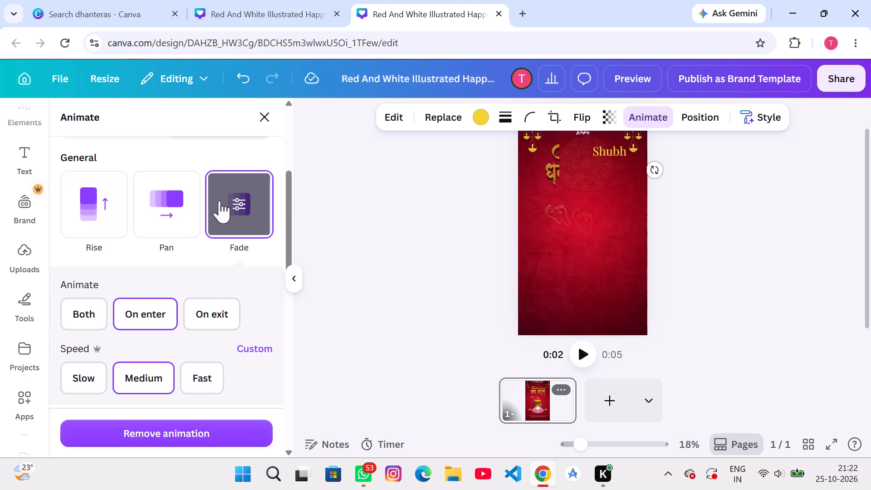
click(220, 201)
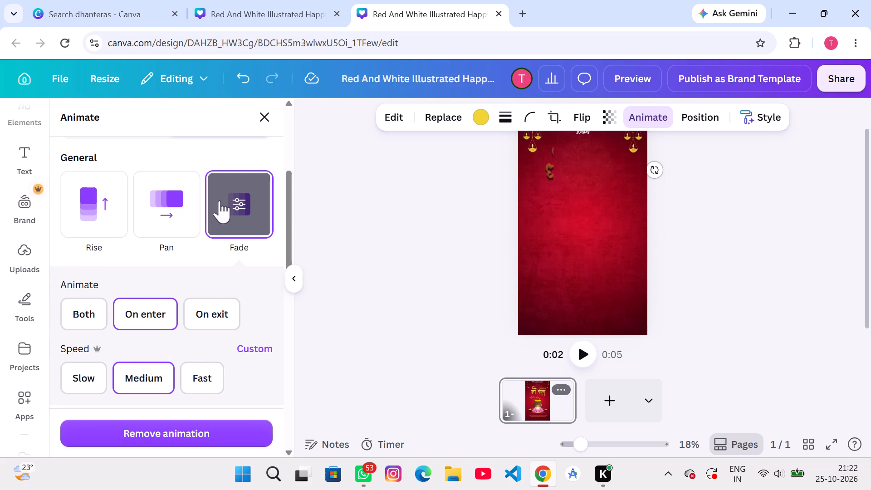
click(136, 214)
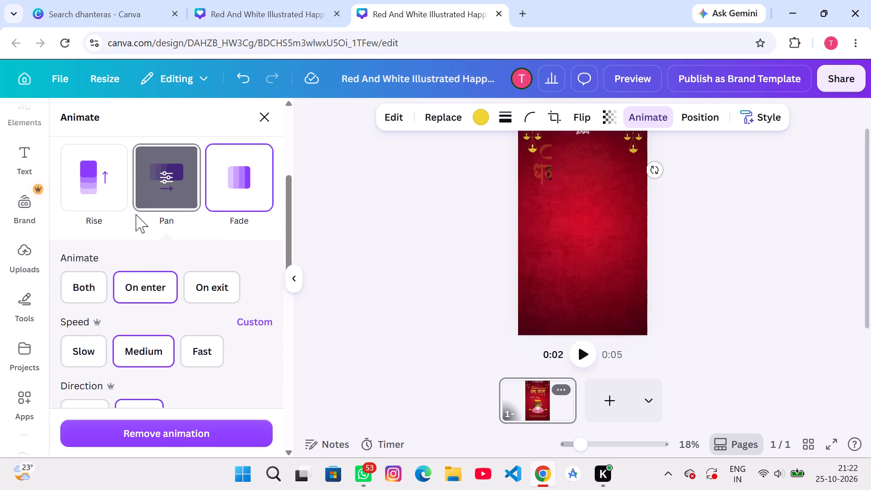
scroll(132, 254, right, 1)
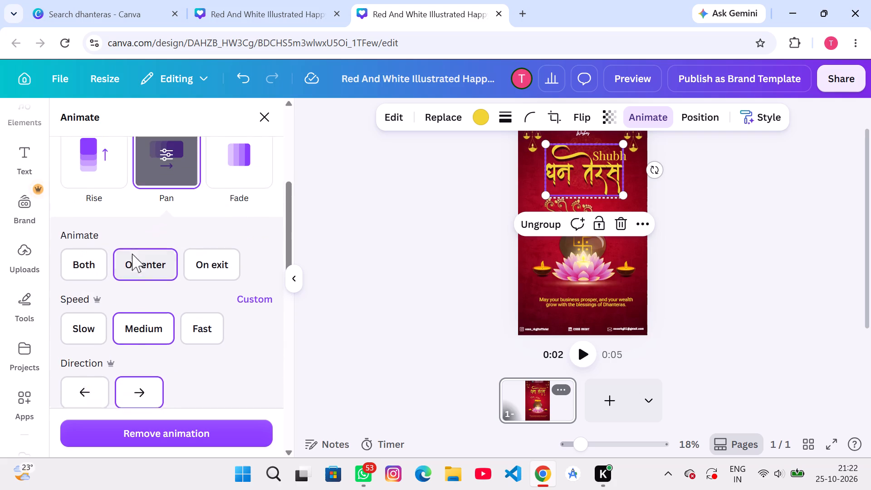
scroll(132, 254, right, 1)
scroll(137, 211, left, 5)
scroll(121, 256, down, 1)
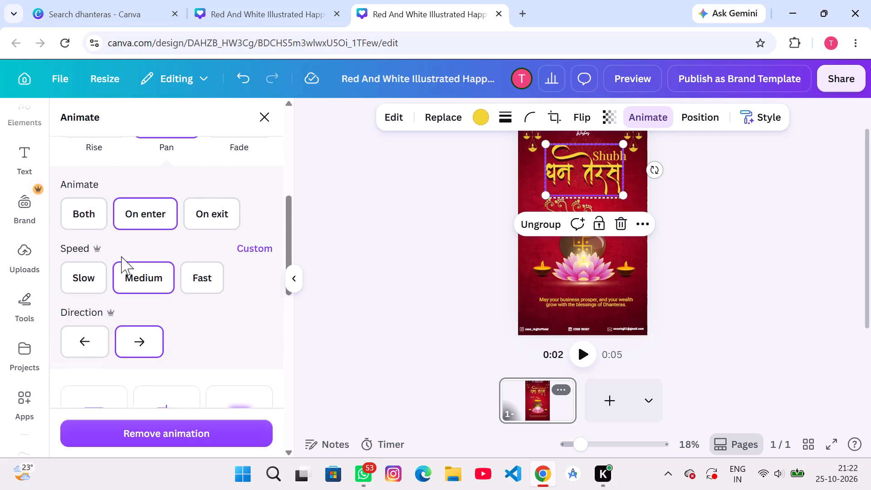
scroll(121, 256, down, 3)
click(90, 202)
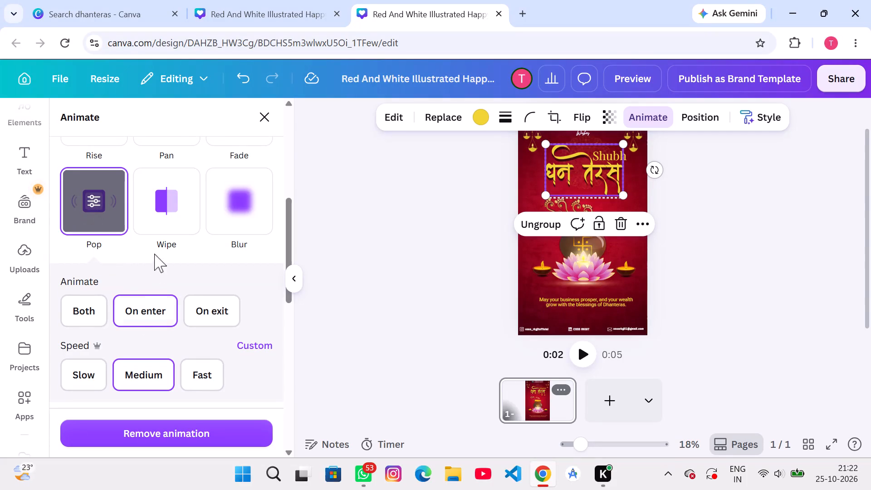
Apply the Wipe animation to the धनतेरस lettering.
click(158, 212)
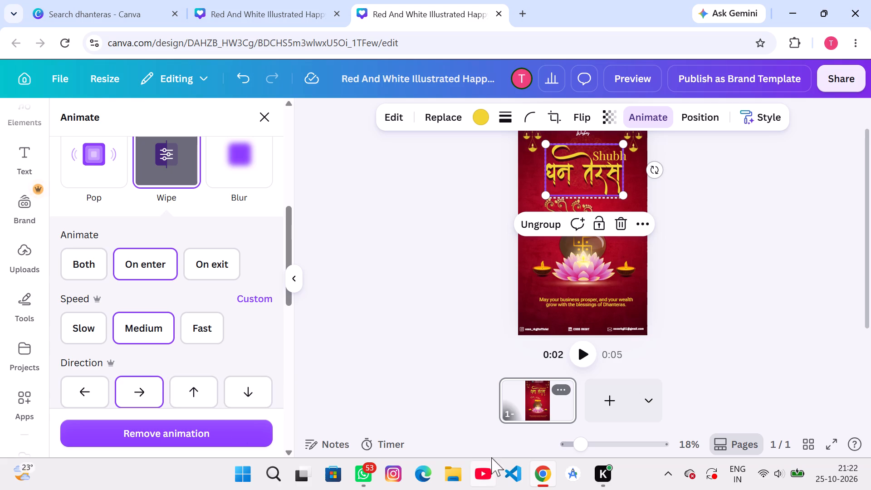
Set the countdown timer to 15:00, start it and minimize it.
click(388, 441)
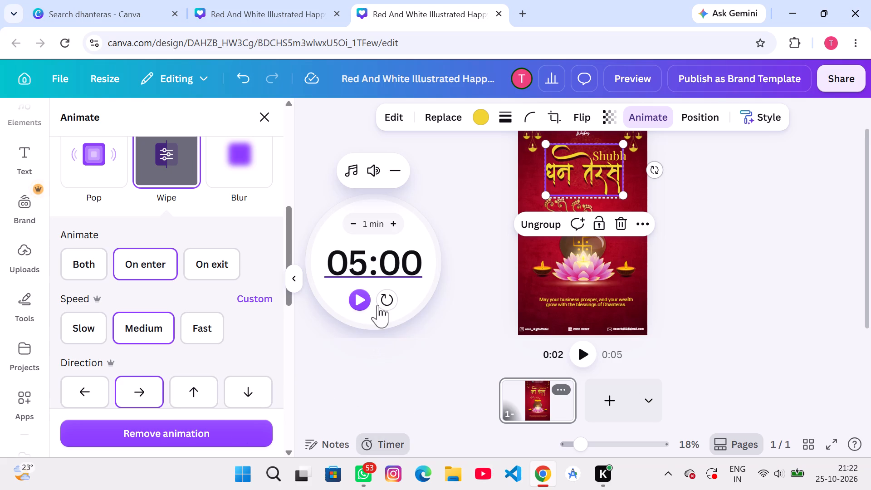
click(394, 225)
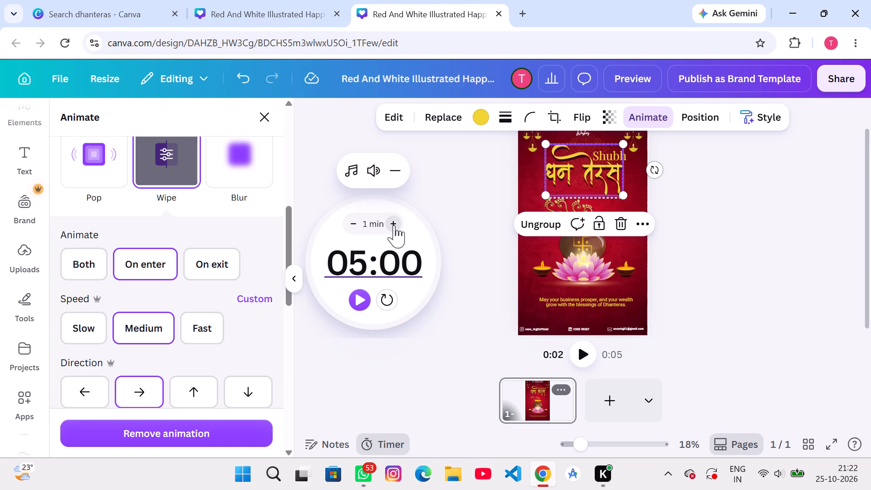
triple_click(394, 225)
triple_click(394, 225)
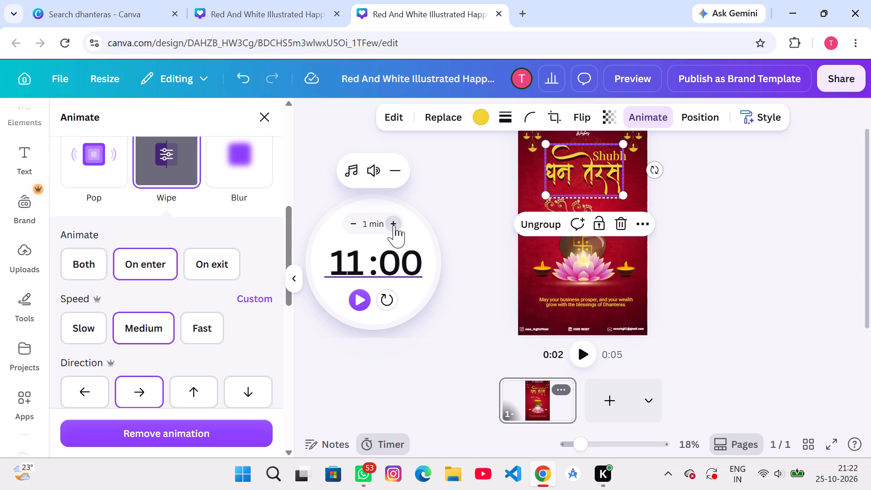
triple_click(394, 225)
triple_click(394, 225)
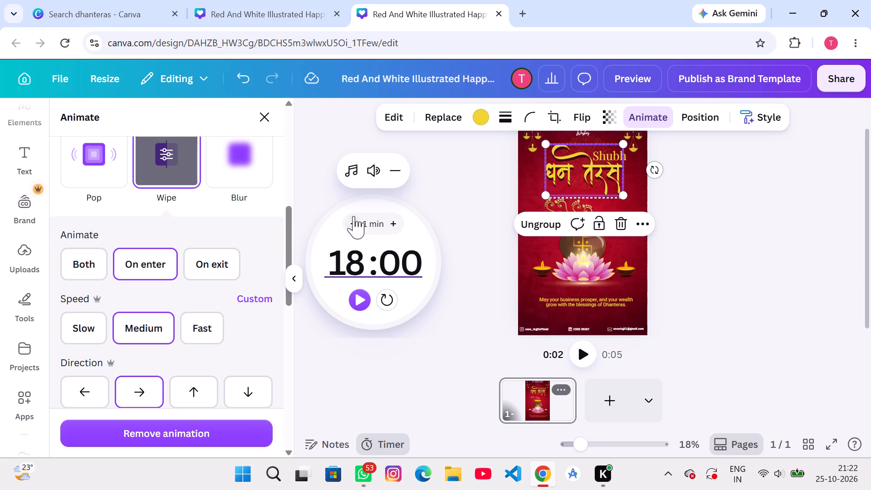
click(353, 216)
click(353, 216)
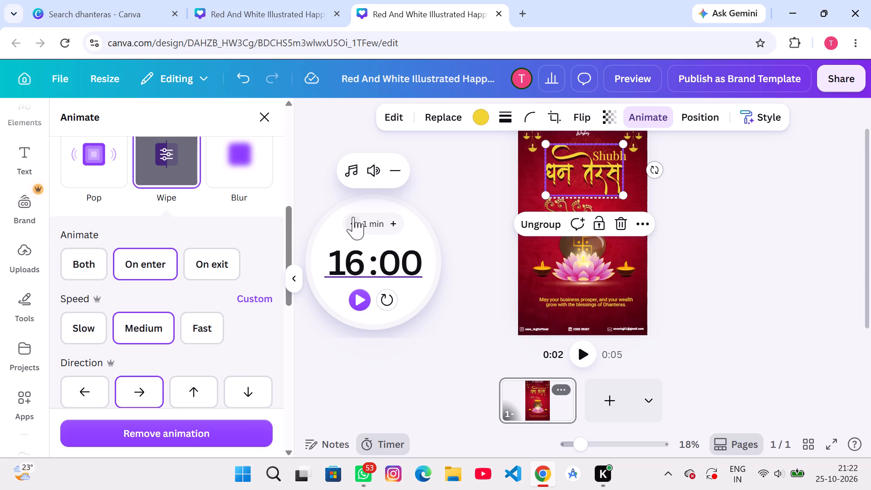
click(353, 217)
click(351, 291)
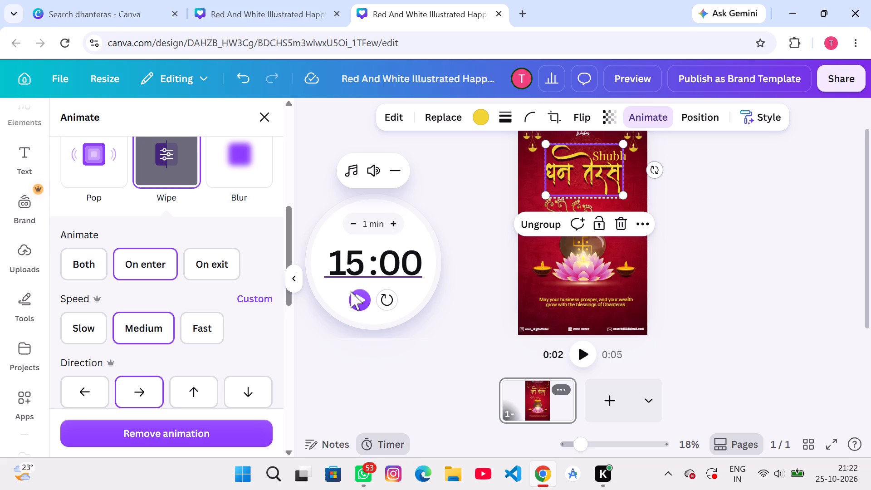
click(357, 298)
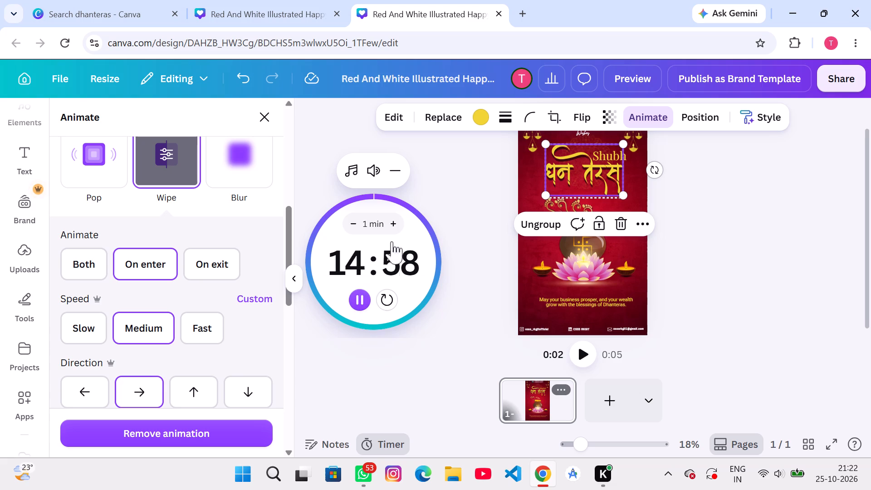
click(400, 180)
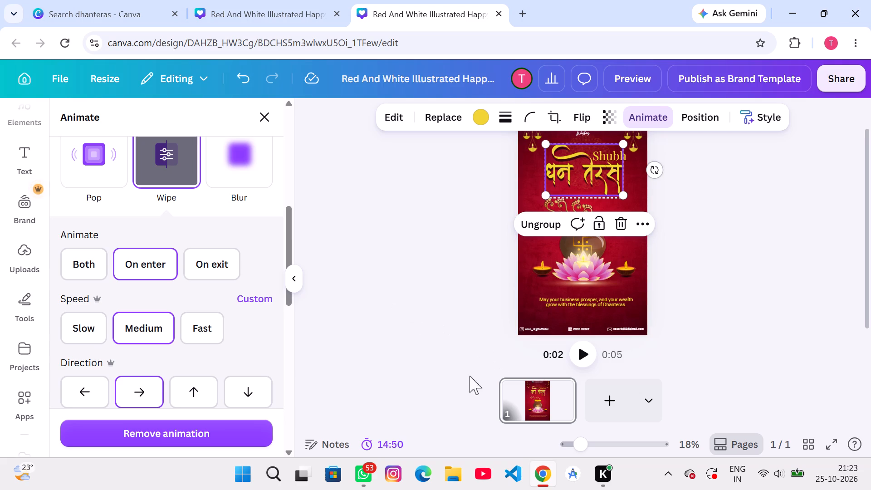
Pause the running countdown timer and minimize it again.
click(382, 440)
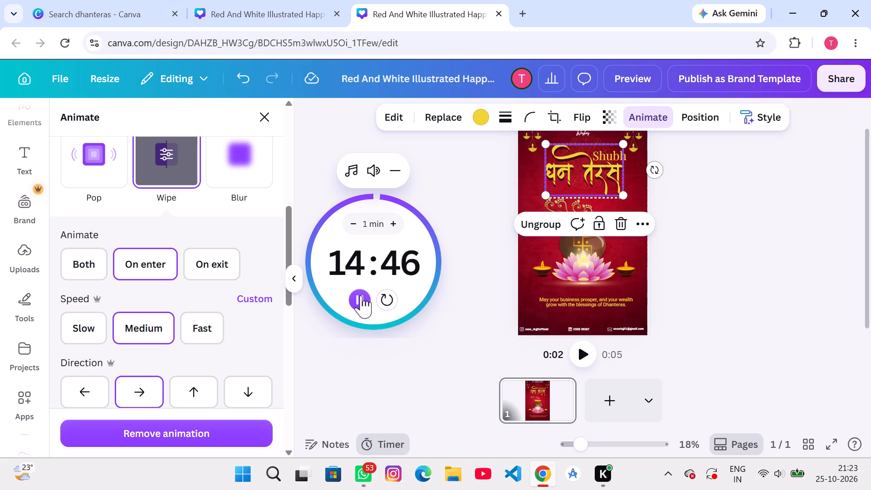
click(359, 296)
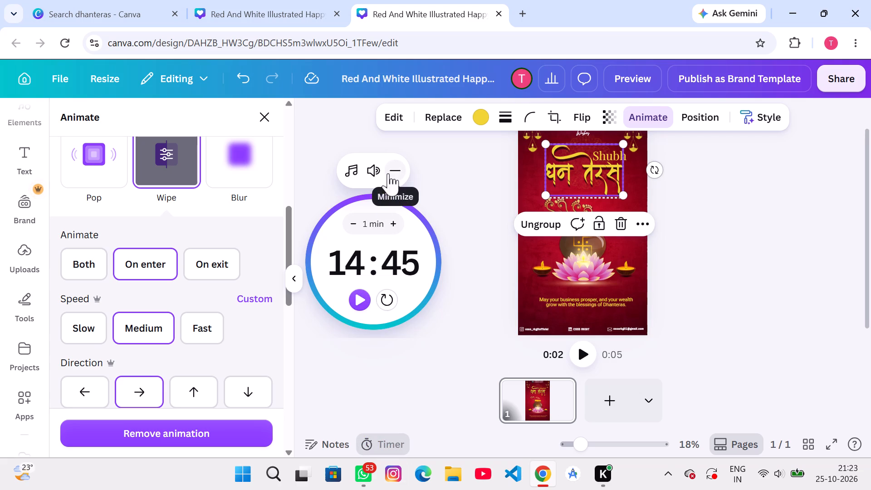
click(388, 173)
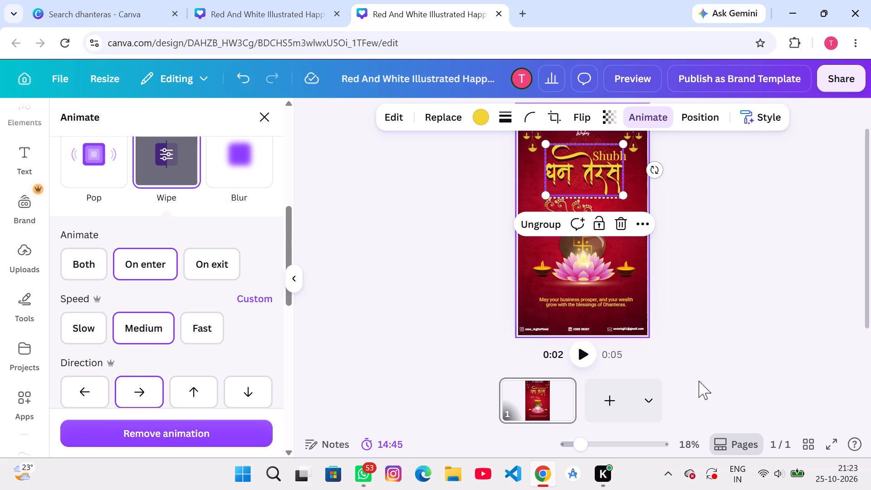
Play the page and replay the Wipe preview to examine how the धनतेरस lettering animates.
click(592, 358)
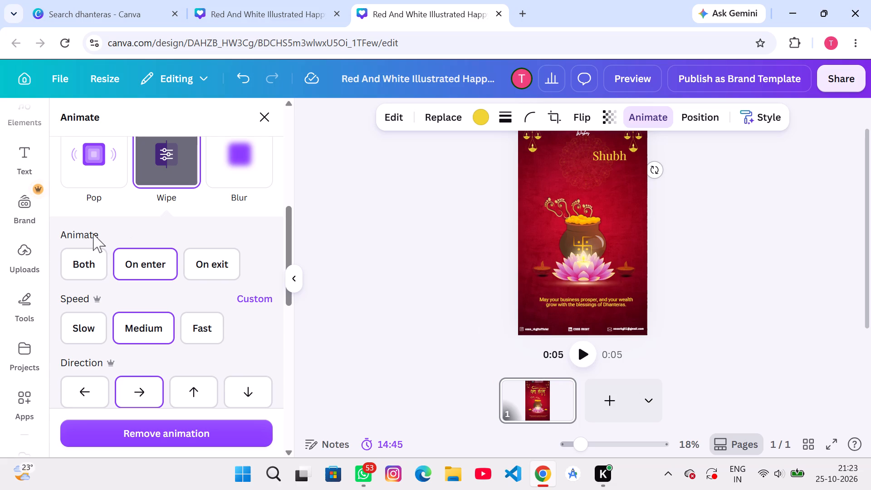
scroll(132, 286, up, 5)
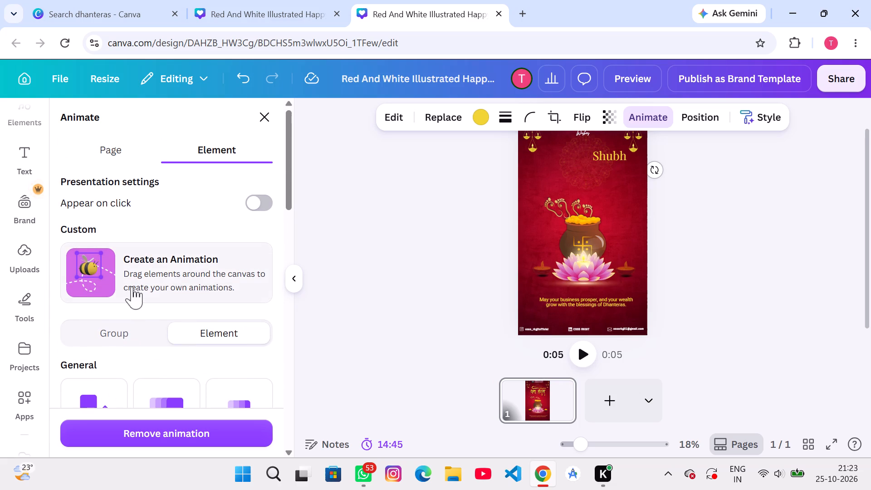
scroll(132, 286, up, 1)
scroll(205, 261, down, 2)
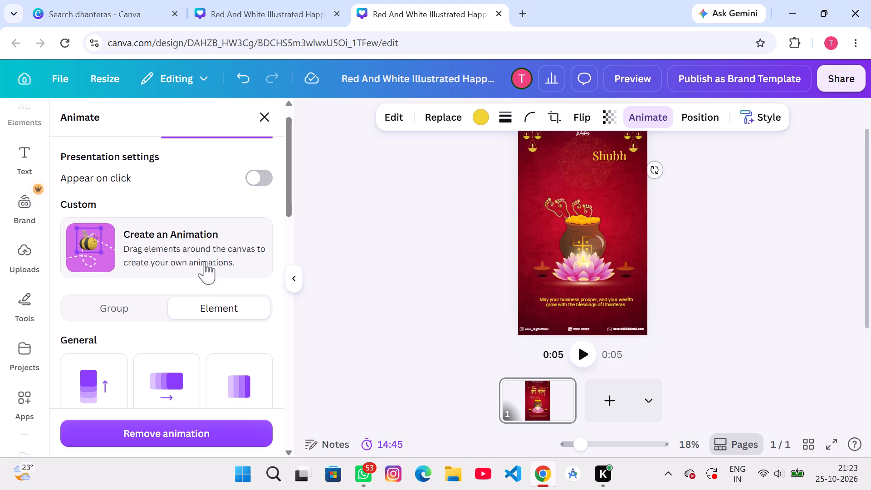
scroll(205, 261, down, 5)
scroll(205, 261, up, 2)
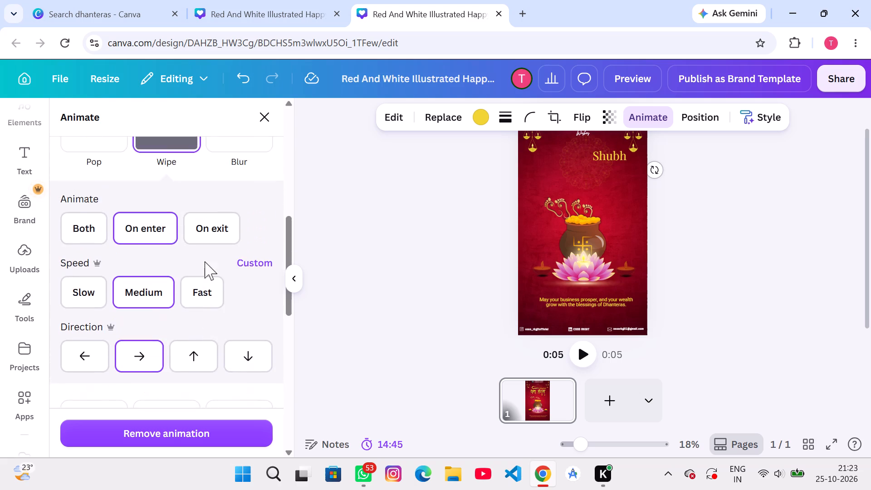
scroll(205, 261, up, 2)
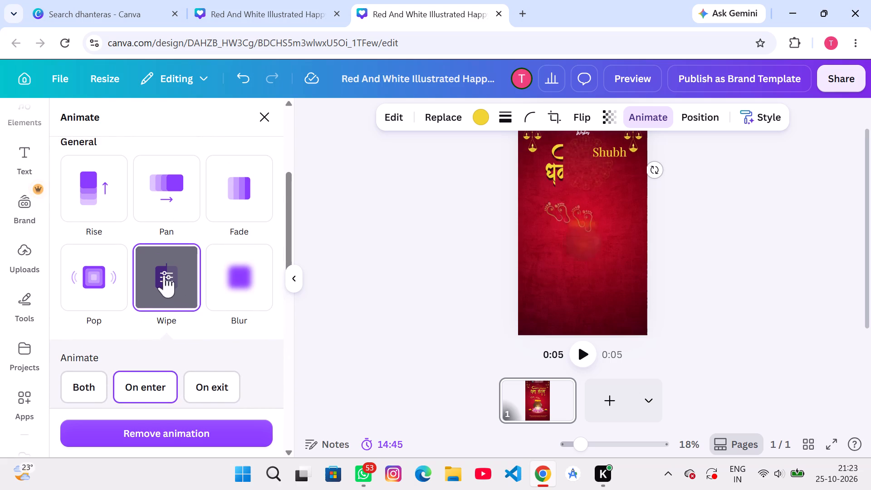
click(164, 275)
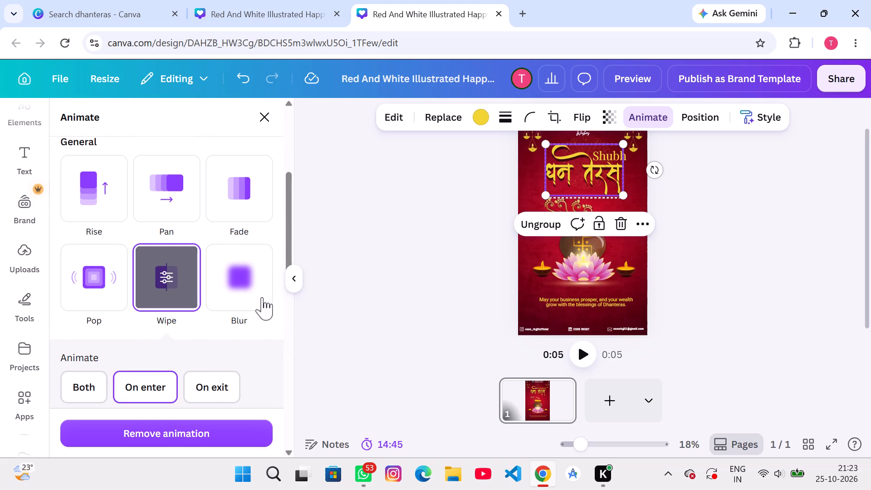
Apply the Blur animation to the धनतेरस lettering, replay its preview and play the page to check it.
click(263, 298)
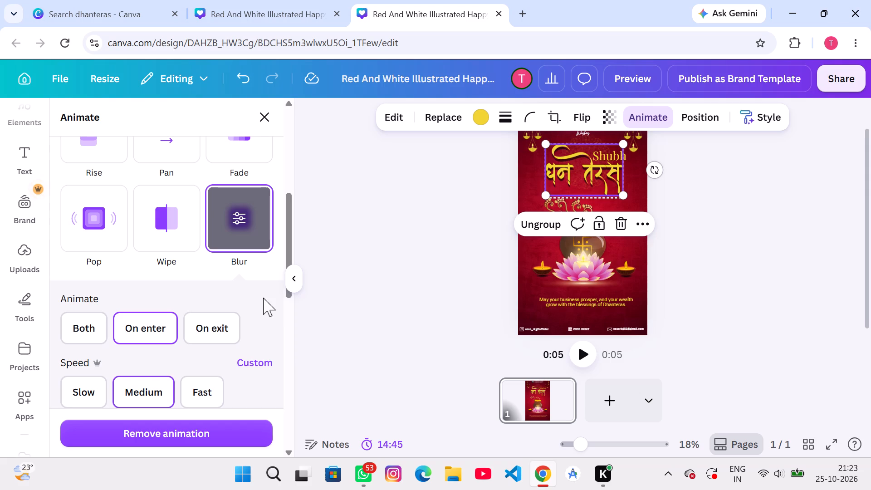
click(238, 214)
click(238, 214)
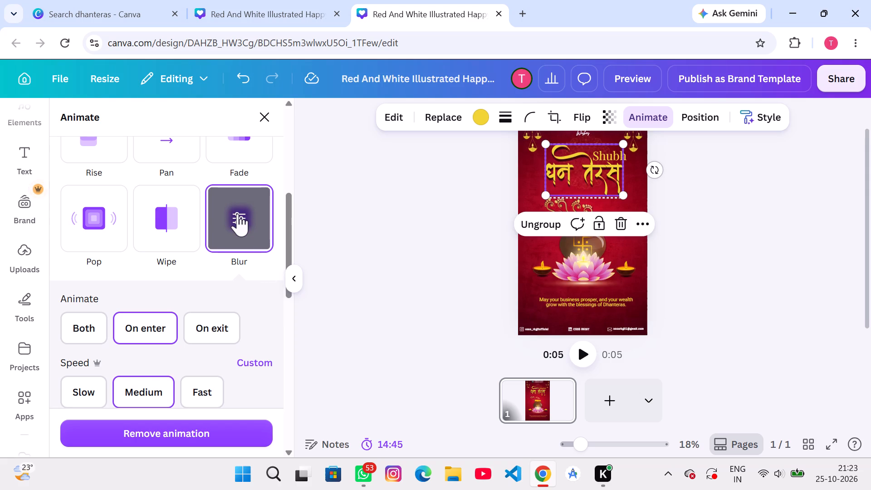
double_click(241, 220)
triple_click(241, 220)
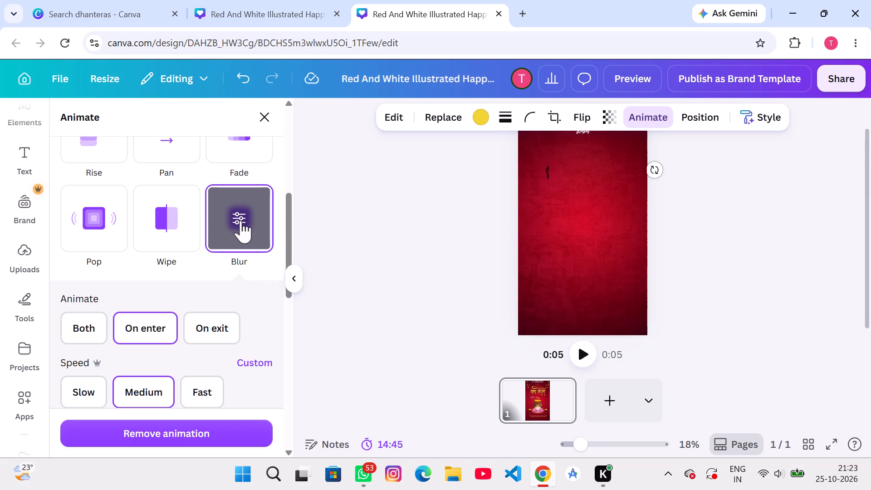
click(241, 220)
double_click(241, 220)
right_click(241, 220)
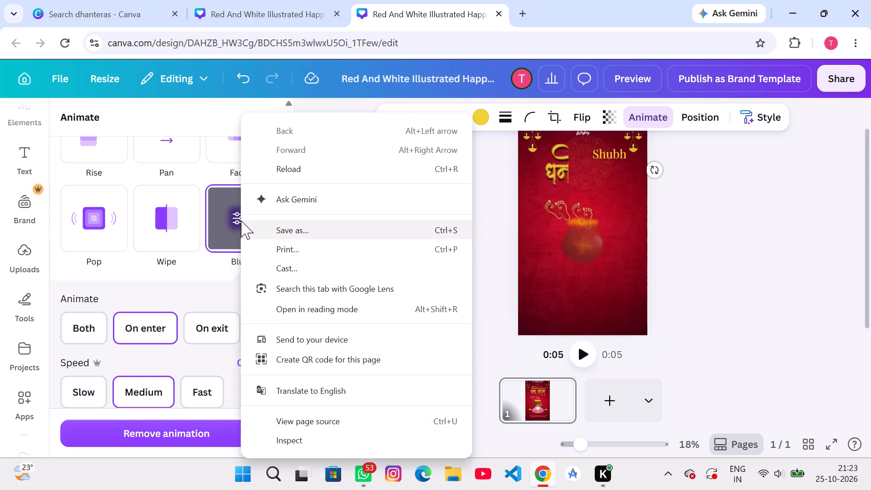
click(235, 222)
click(235, 222)
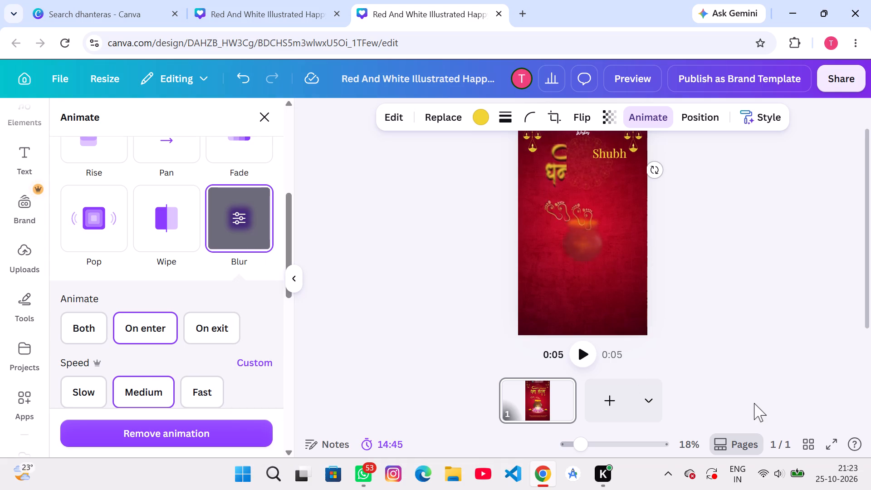
click(725, 308)
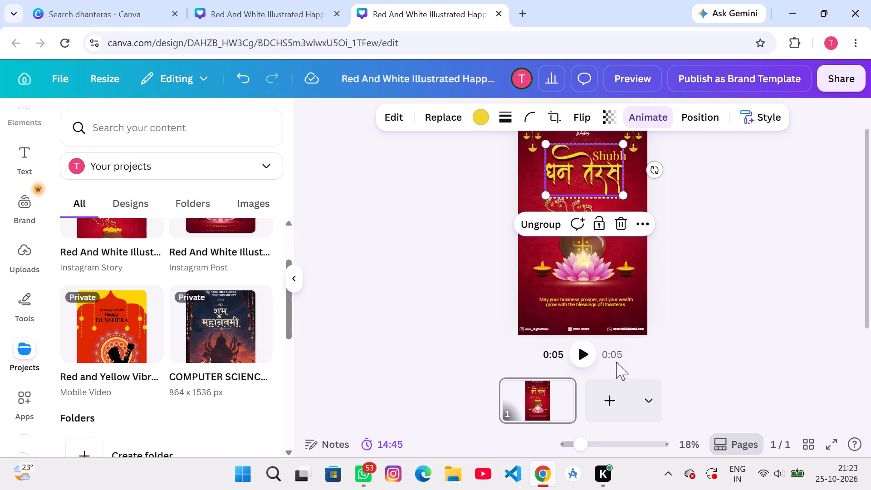
click(592, 346)
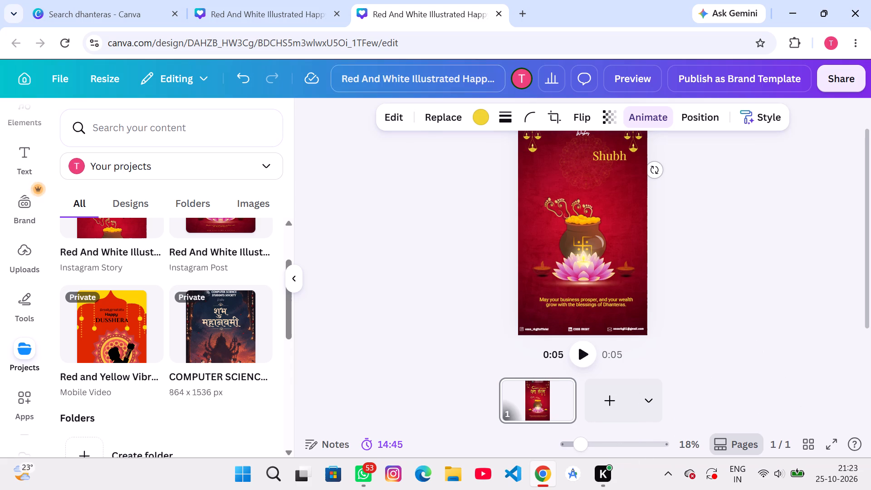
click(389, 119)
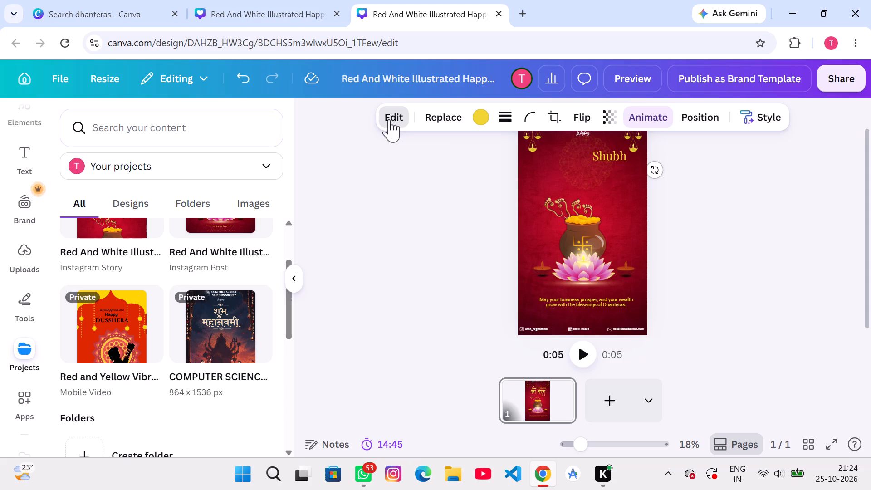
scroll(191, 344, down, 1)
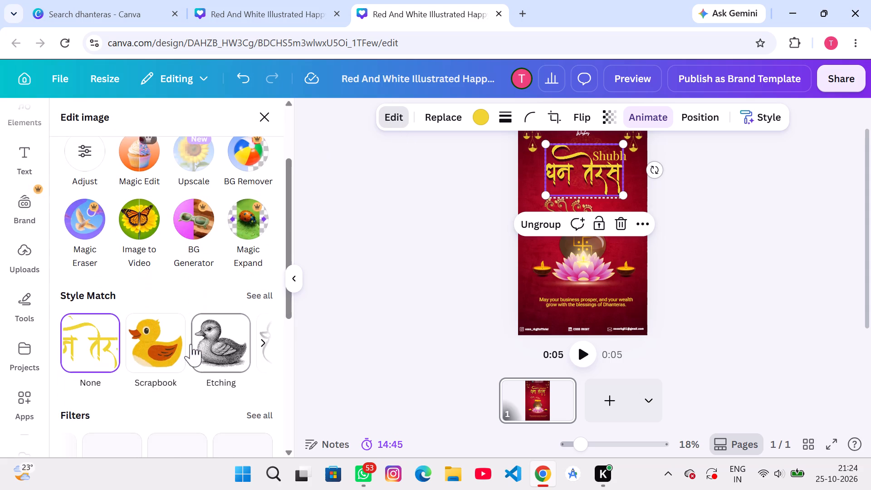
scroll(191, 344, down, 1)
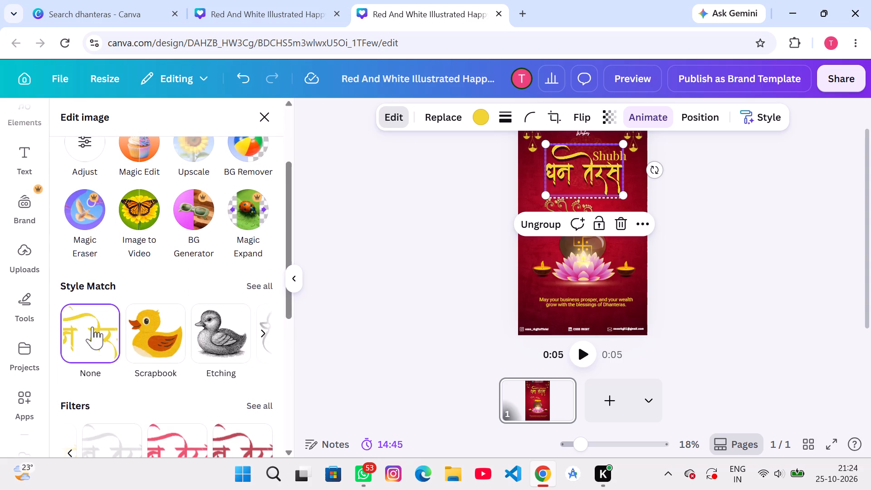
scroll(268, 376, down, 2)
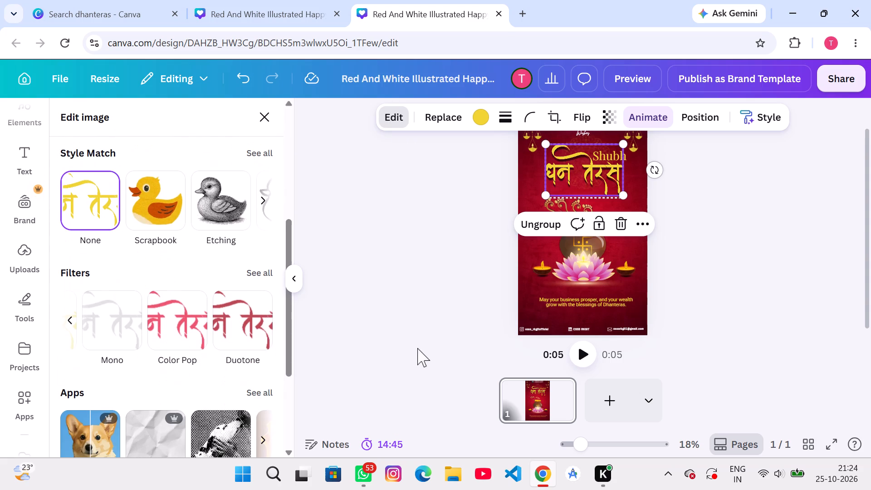
Select the red background image and set the page timing to 15.0 seconds.
click(519, 297)
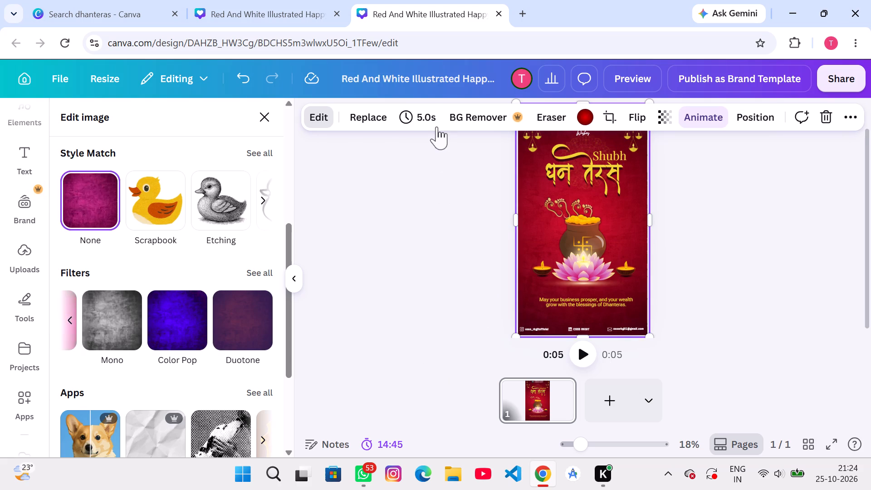
click(436, 126)
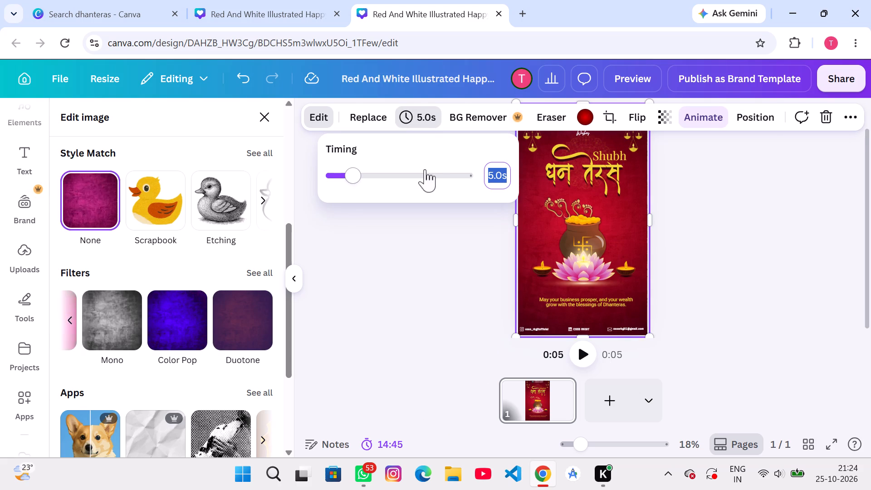
click(425, 169)
click(416, 177)
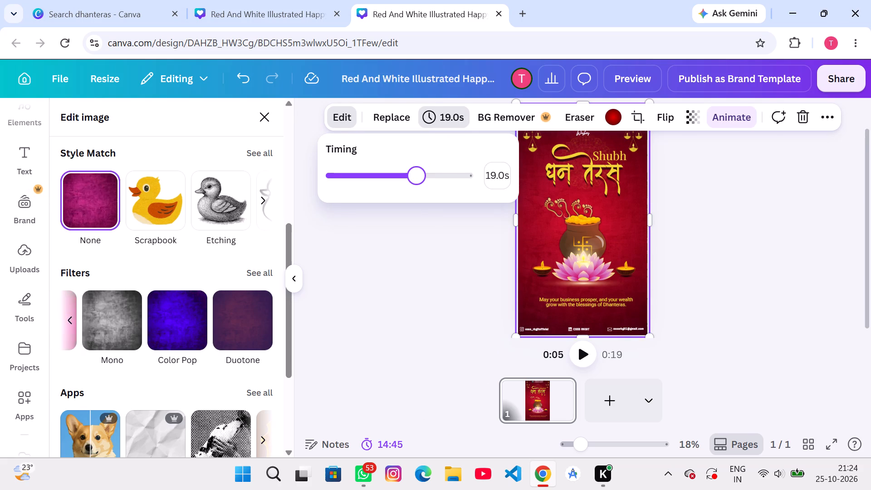
click(409, 179)
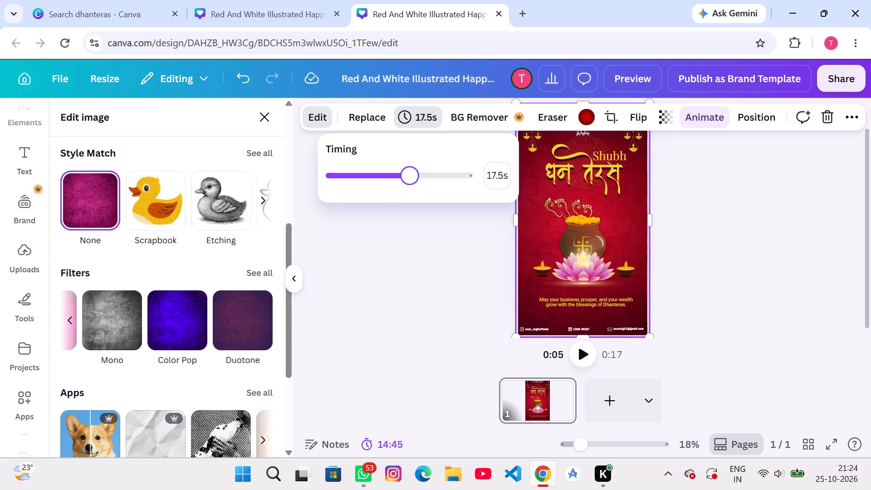
click(400, 175)
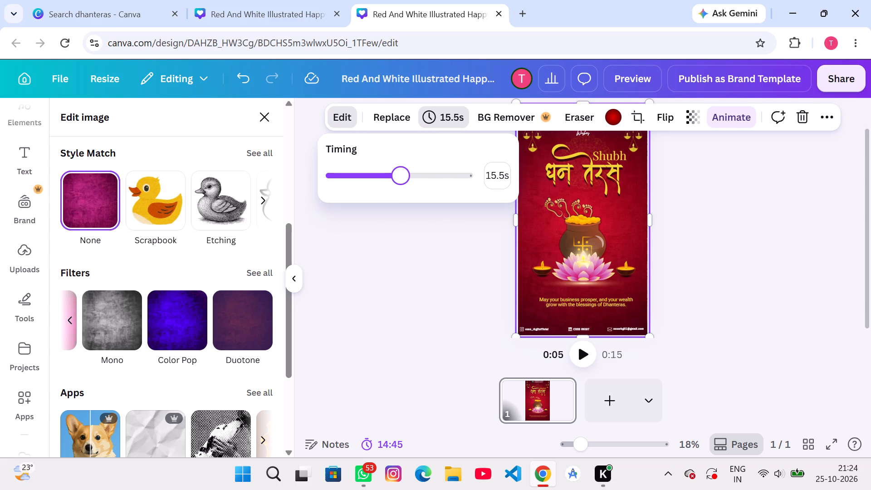
click(396, 176)
double_click(396, 176)
click(440, 240)
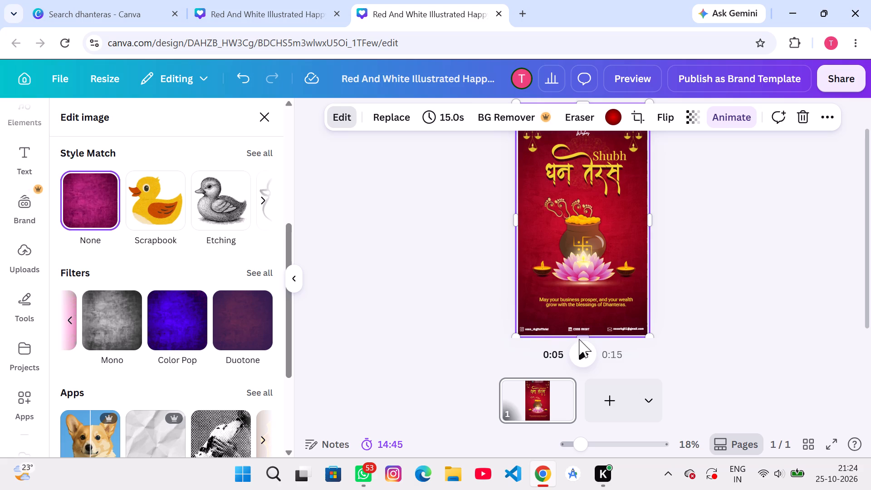
Play the page to review the animations and pause it near the end.
click(578, 348)
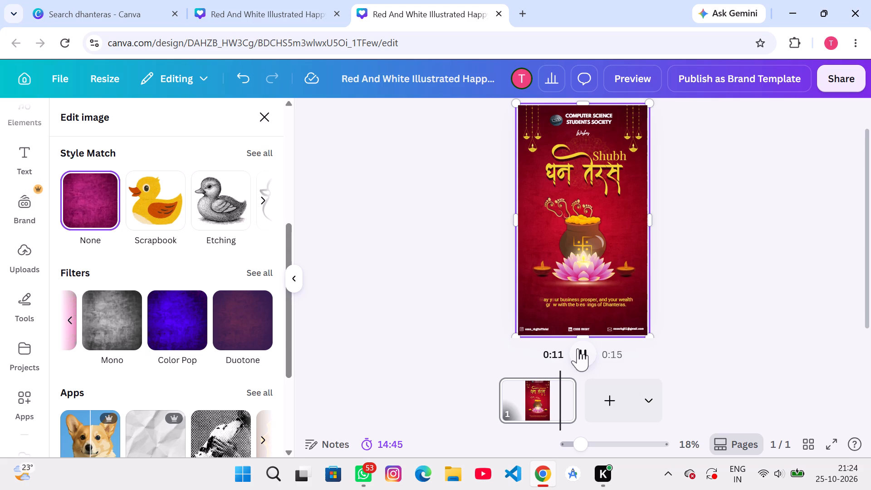
click(592, 308)
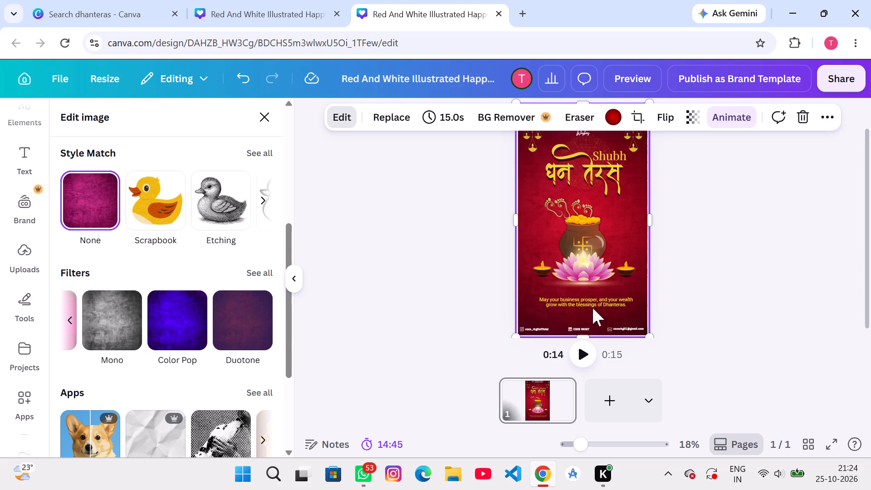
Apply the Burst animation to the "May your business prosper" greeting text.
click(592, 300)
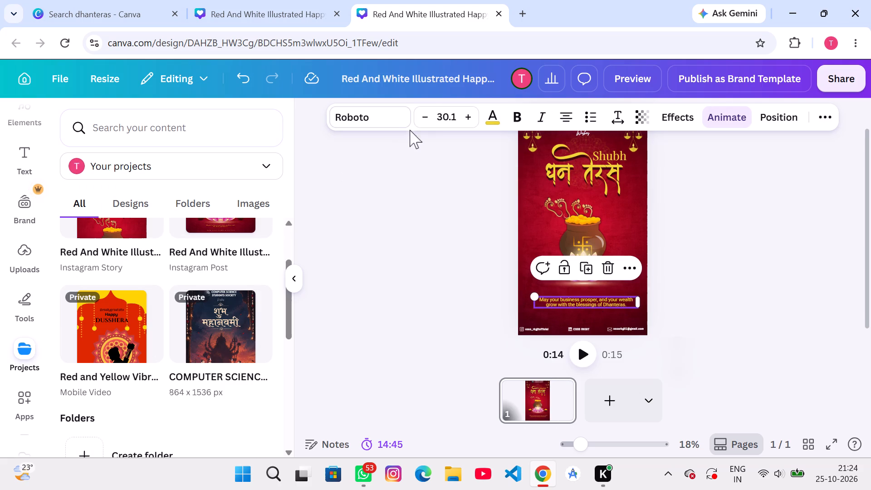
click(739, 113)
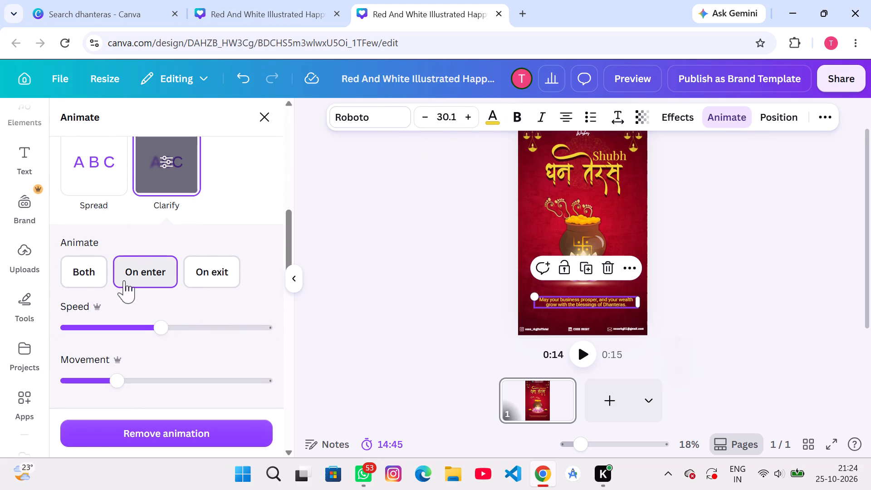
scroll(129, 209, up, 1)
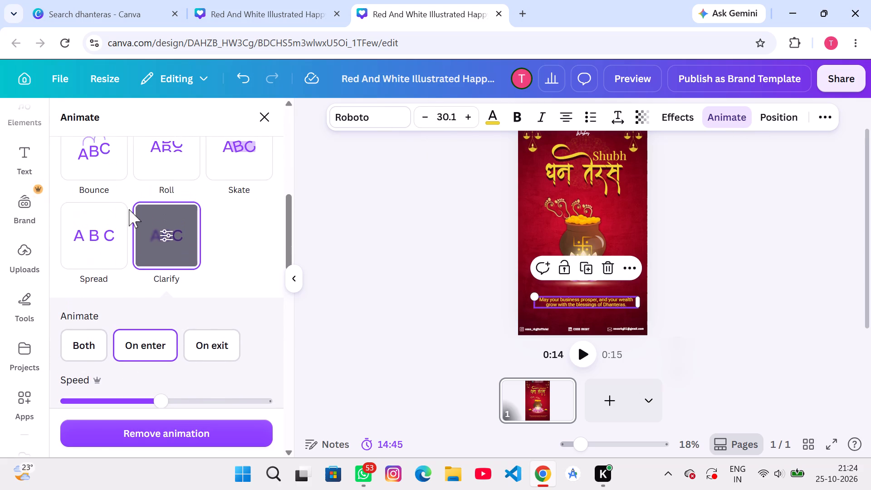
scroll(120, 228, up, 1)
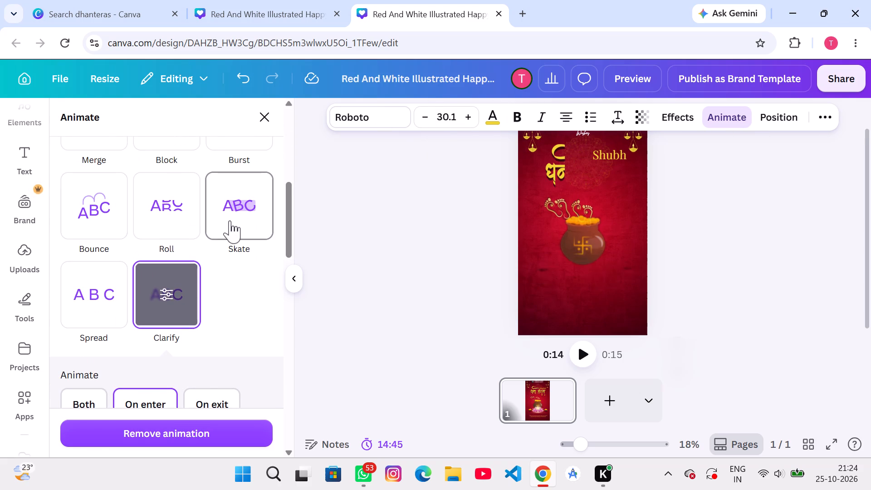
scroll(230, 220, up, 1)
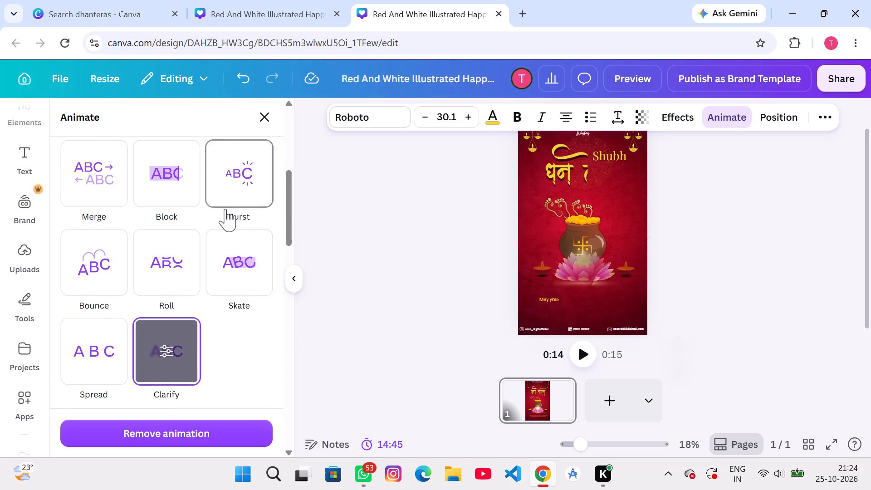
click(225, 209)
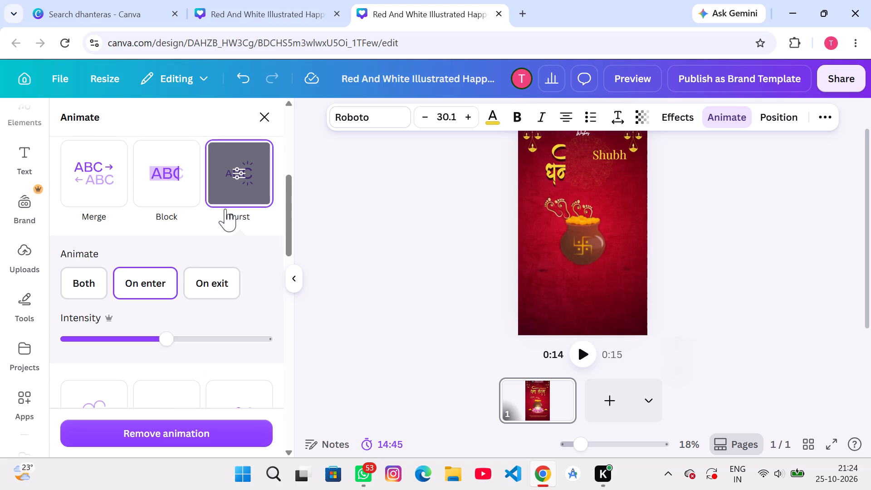
Look through the remaining text animation and add-on effect options for the greeting text.
scroll(186, 282, down, 1)
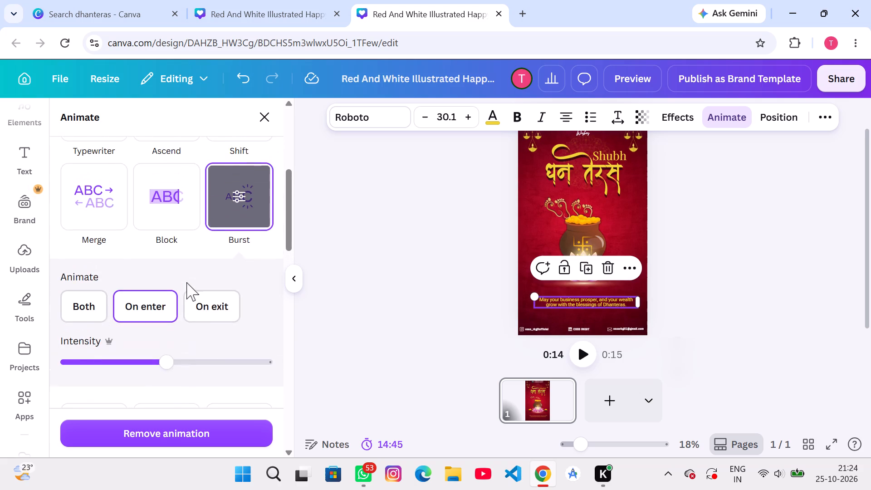
scroll(186, 282, down, 1)
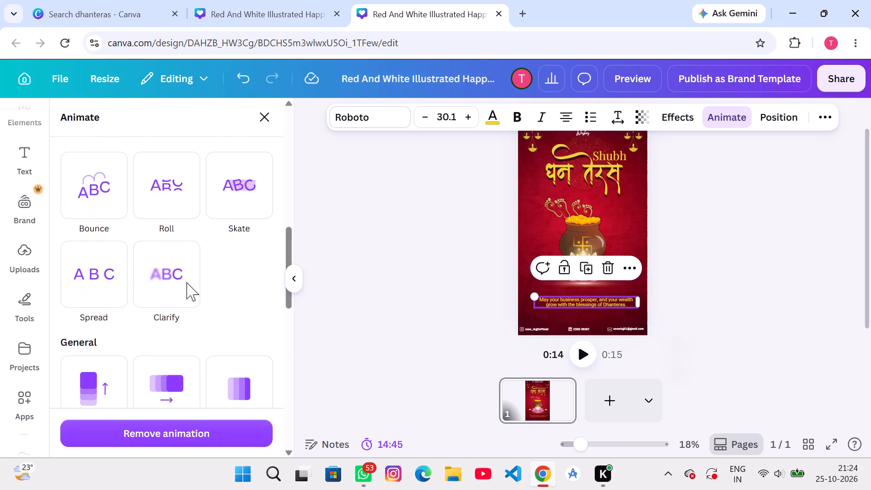
scroll(186, 282, down, 8)
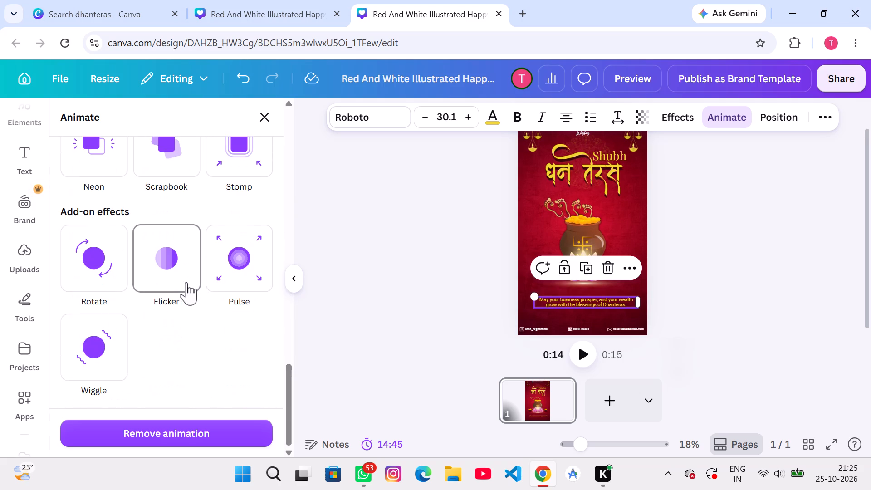
scroll(186, 282, up, 13)
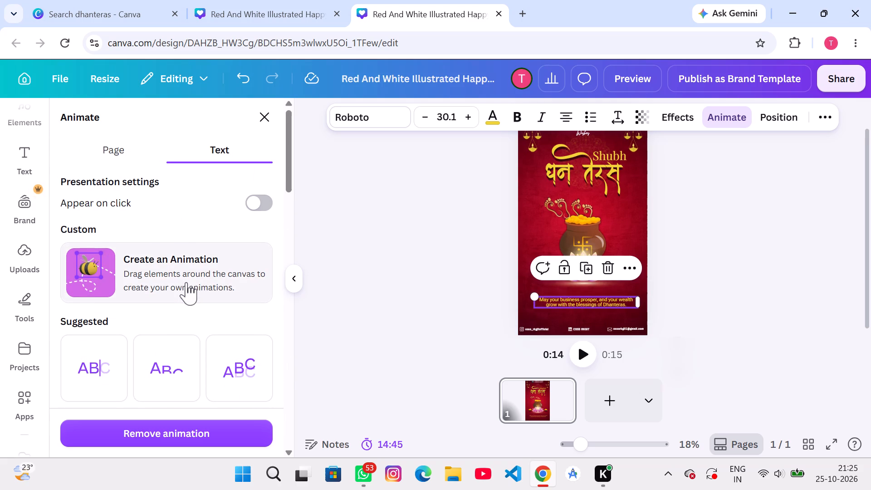
scroll(186, 282, right, 1)
click(712, 326)
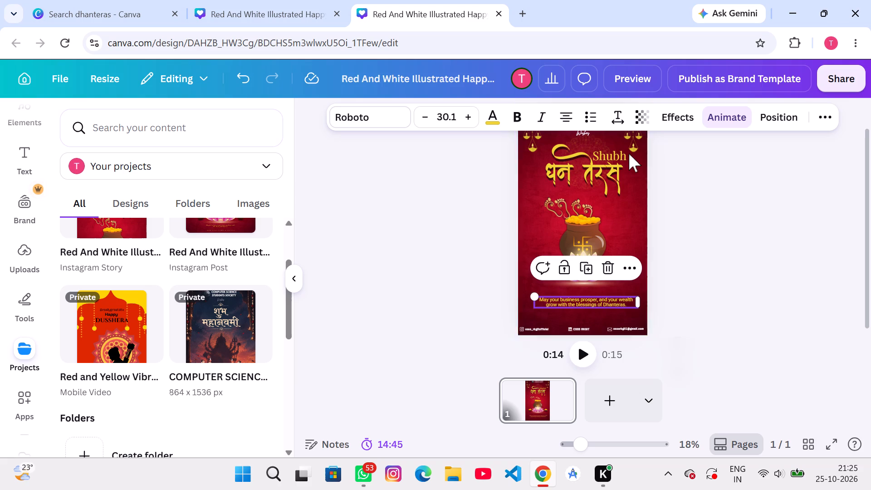
Remove the animation from the "May your business prosper" greeting text.
click(707, 109)
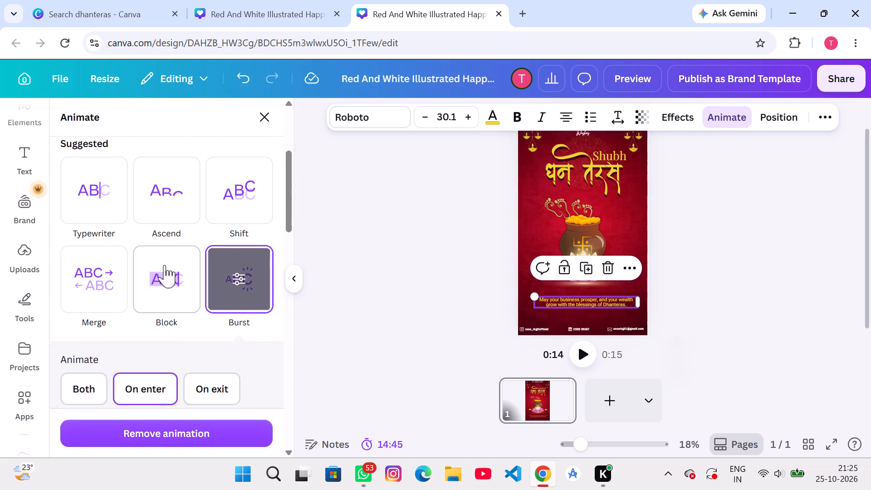
click(224, 426)
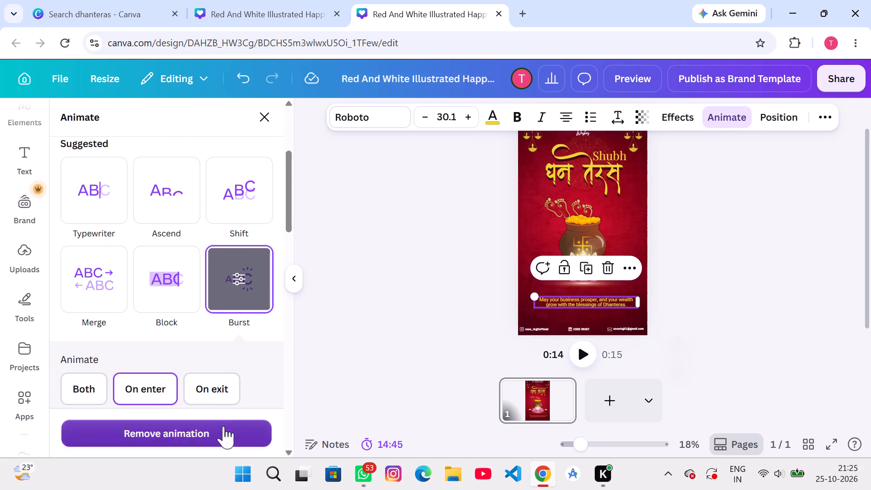
click(717, 239)
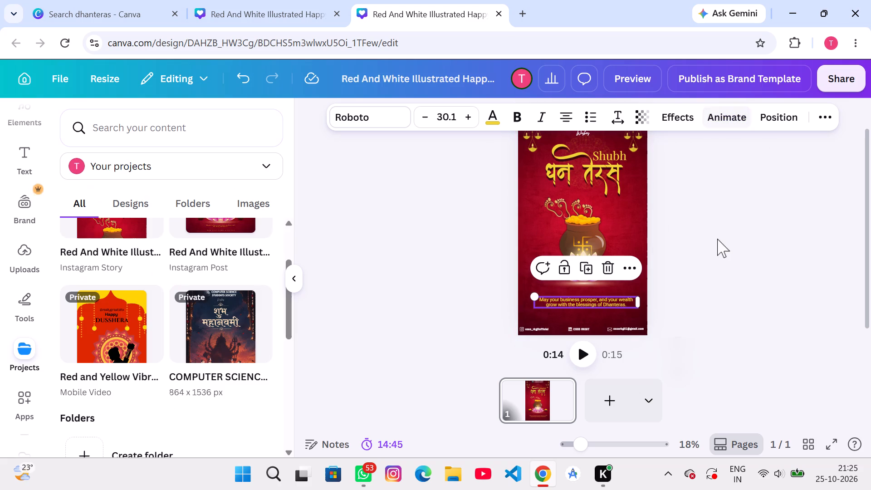
Remove the Wipe group animation from the धनतेरस lettering.
click(609, 181)
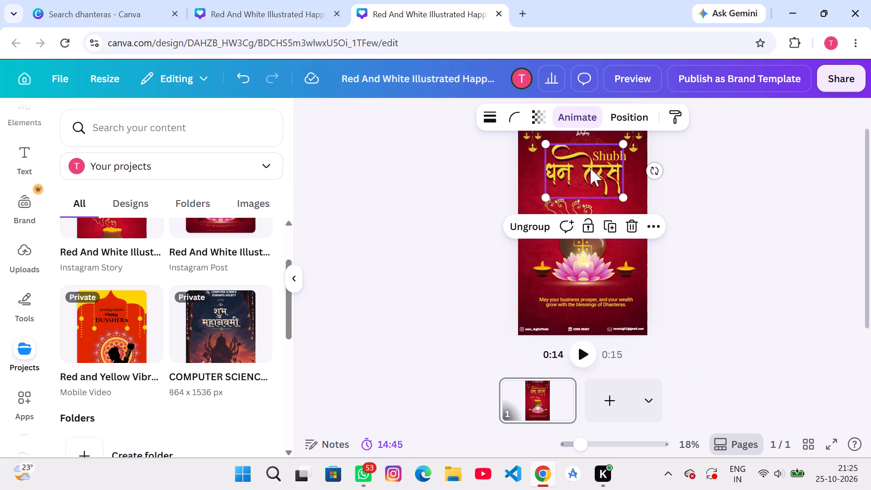
click(566, 113)
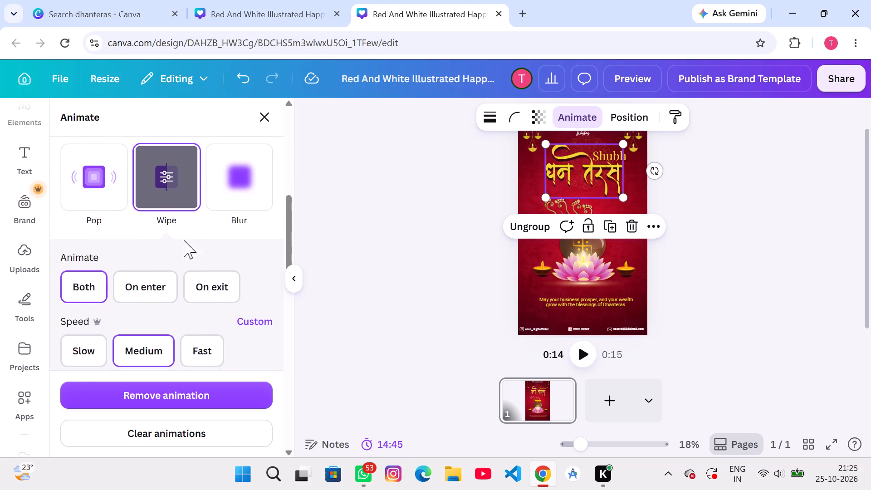
scroll(148, 361, down, 3)
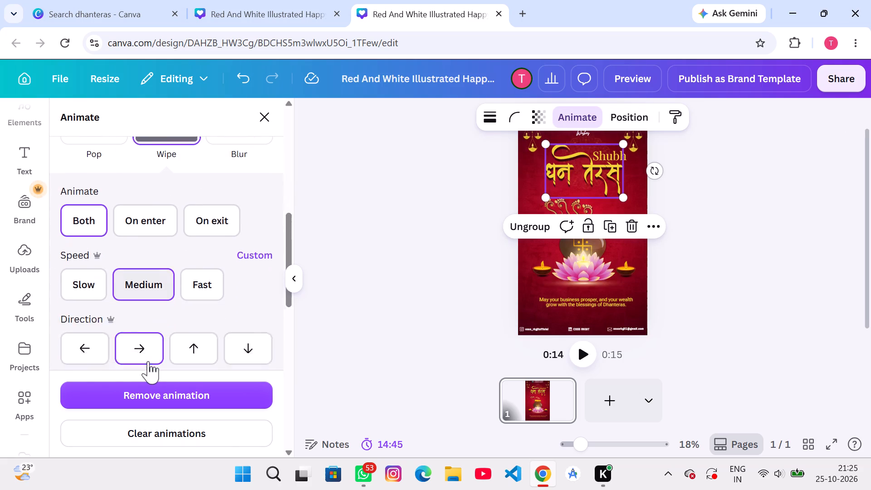
scroll(148, 361, down, 2)
scroll(148, 361, right, 4)
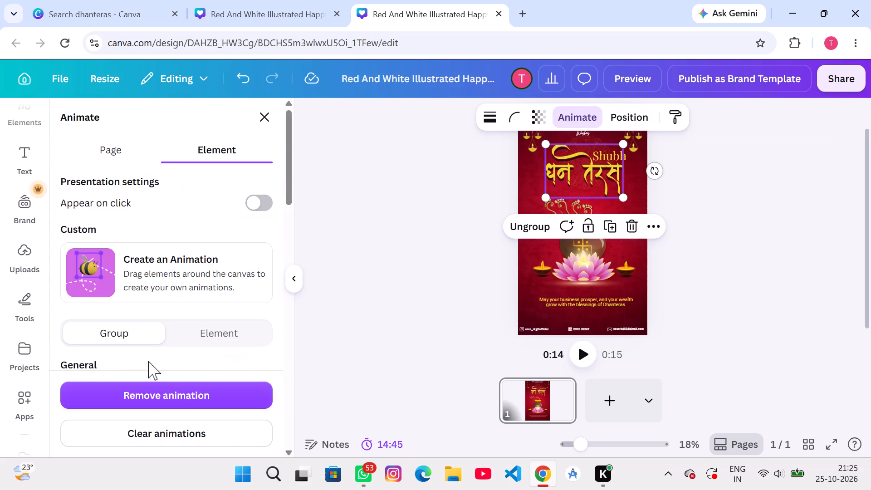
scroll(148, 361, down, 3)
scroll(148, 361, up, 1)
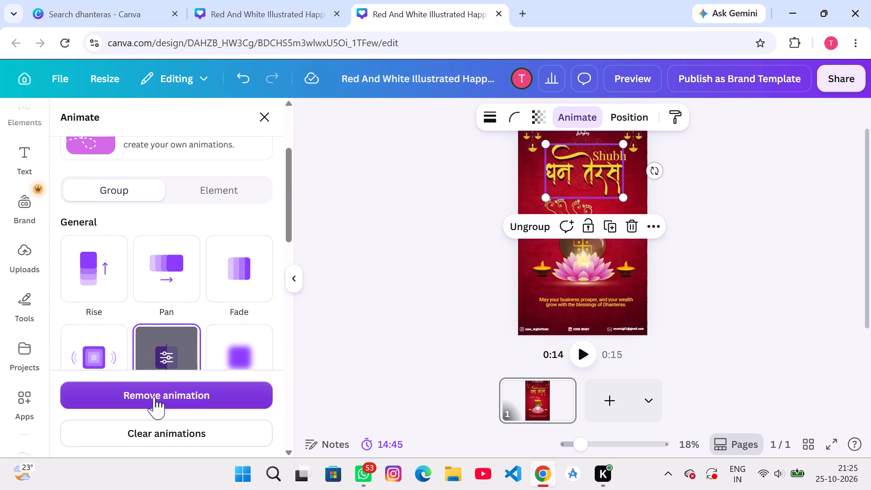
click(154, 397)
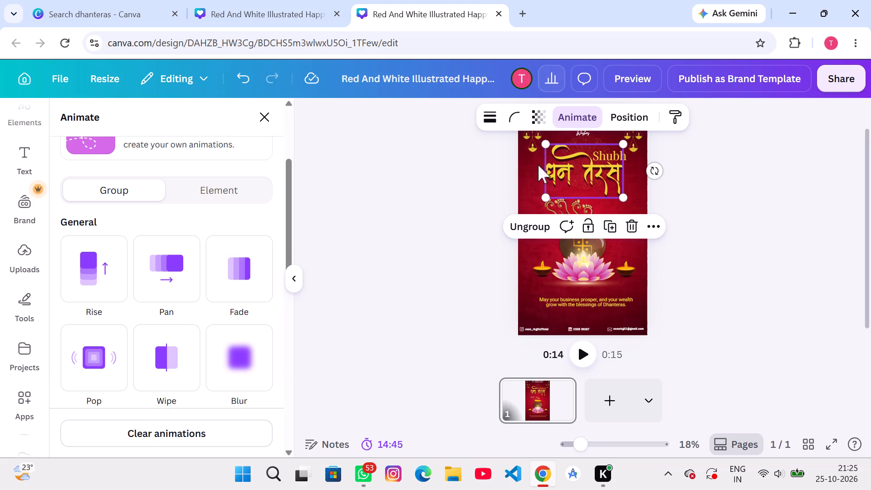
click(828, 330)
click(717, 322)
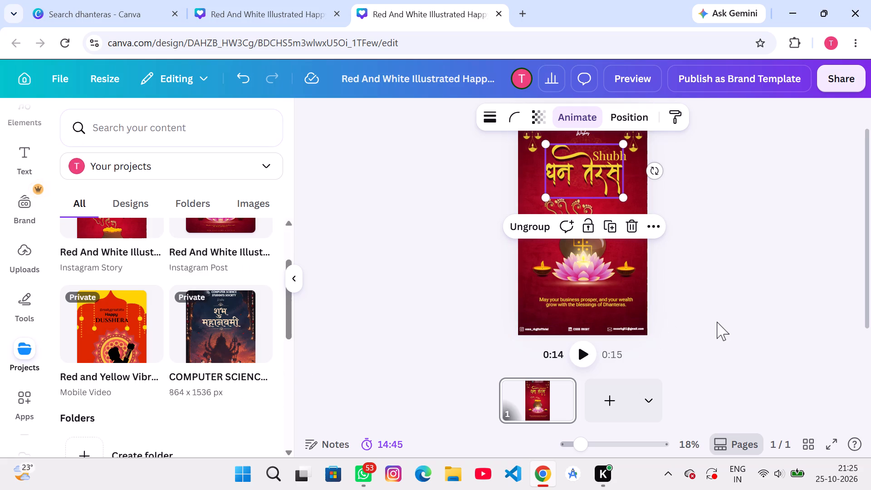
Play the page to check the remaining animations, and pause it partway through.
click(574, 349)
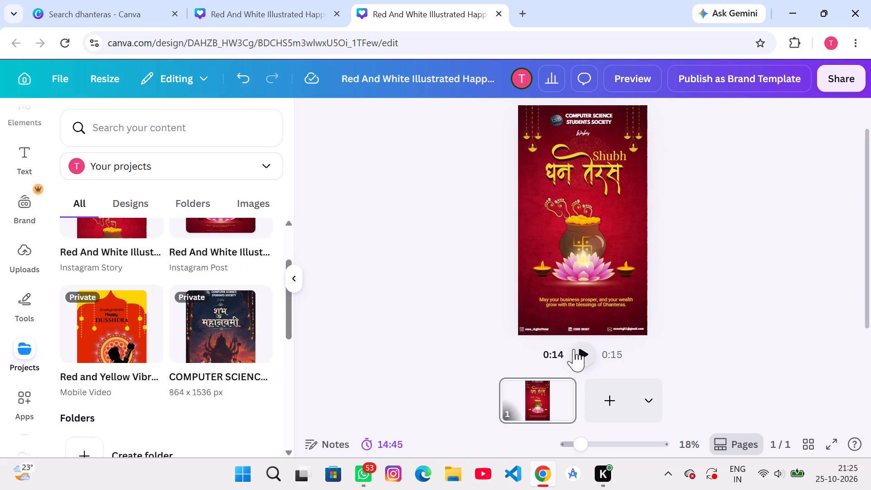
click(574, 349)
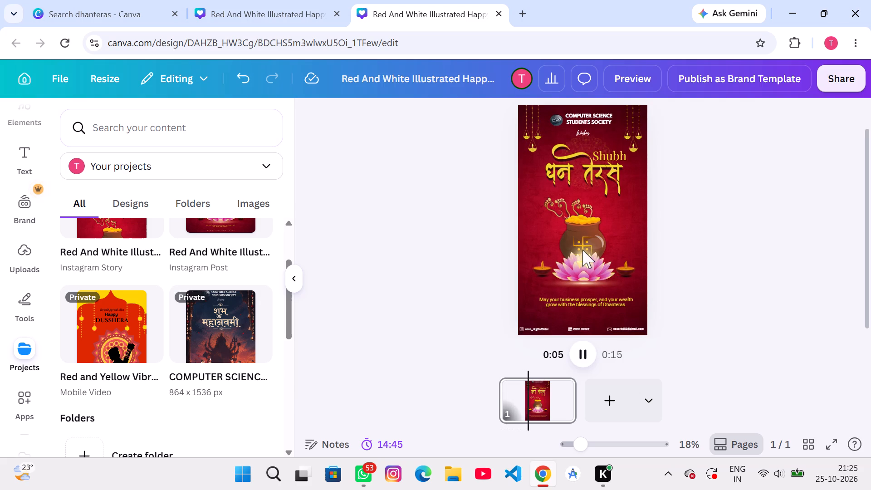
click(553, 199)
Adjust the position of the left footprint above the gold pot, just below the धनतेरस lettering.
click(553, 199)
drag(554, 197, 555, 188)
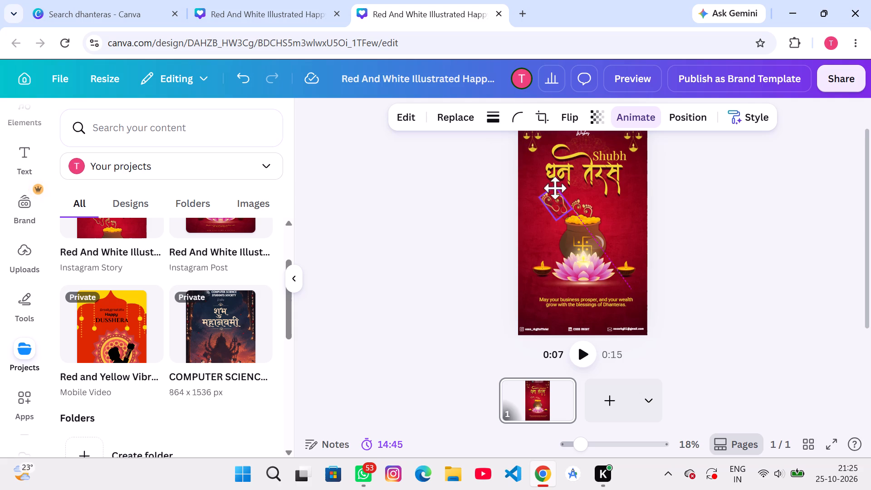
drag(555, 188, 544, 199)
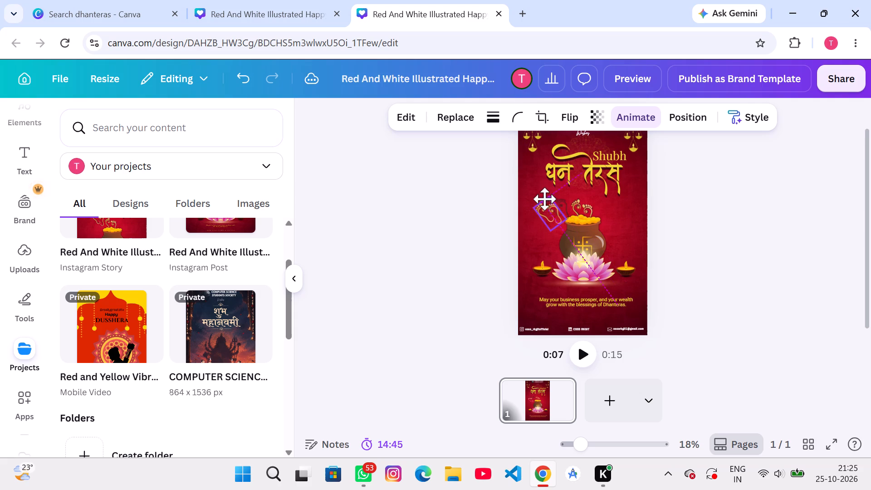
drag(544, 199, 550, 199)
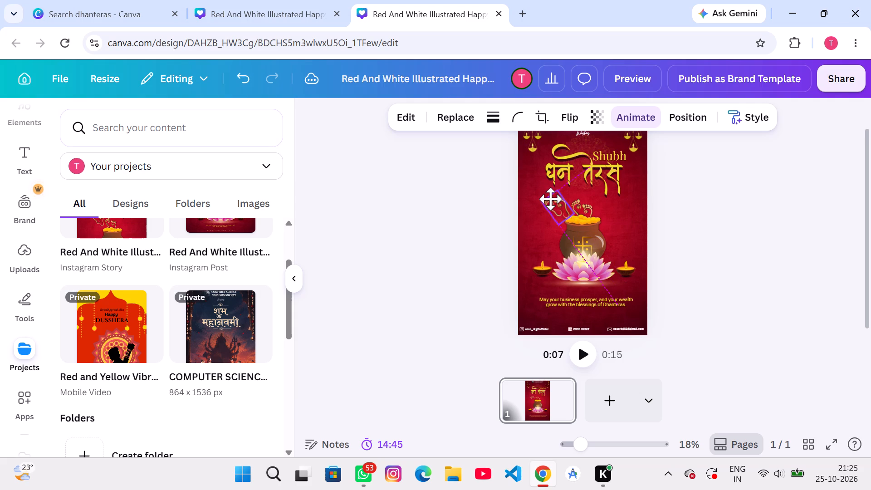
drag(550, 199, 551, 198)
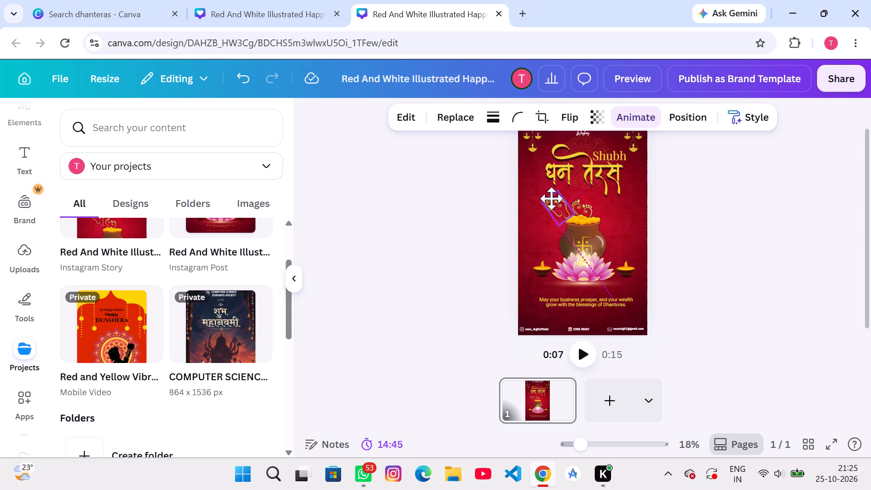
drag(551, 198, 550, 189)
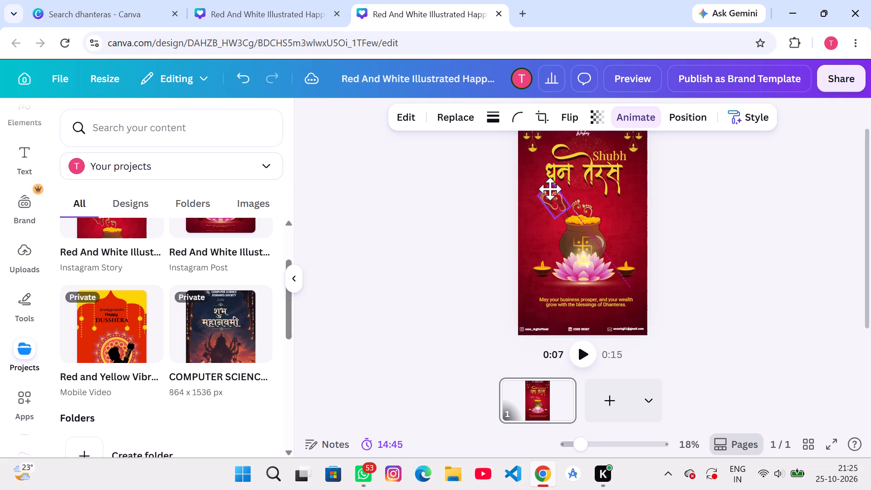
drag(550, 189, 550, 195)
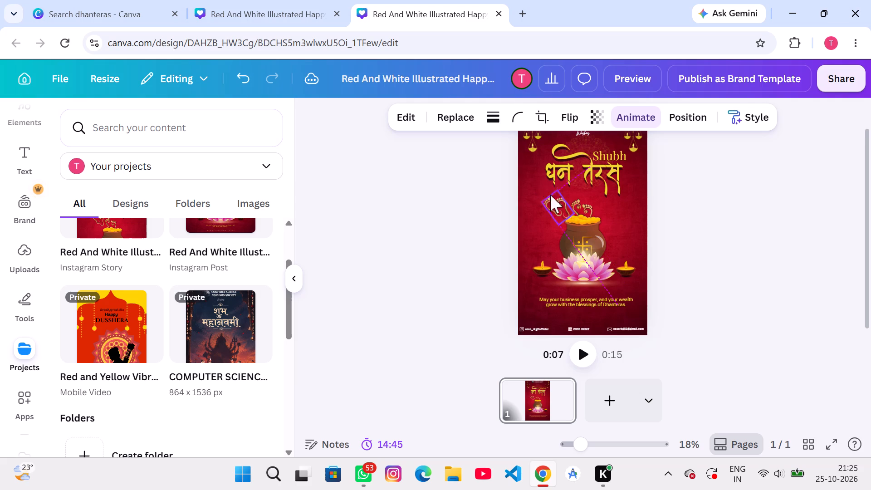
drag(550, 195, 548, 195)
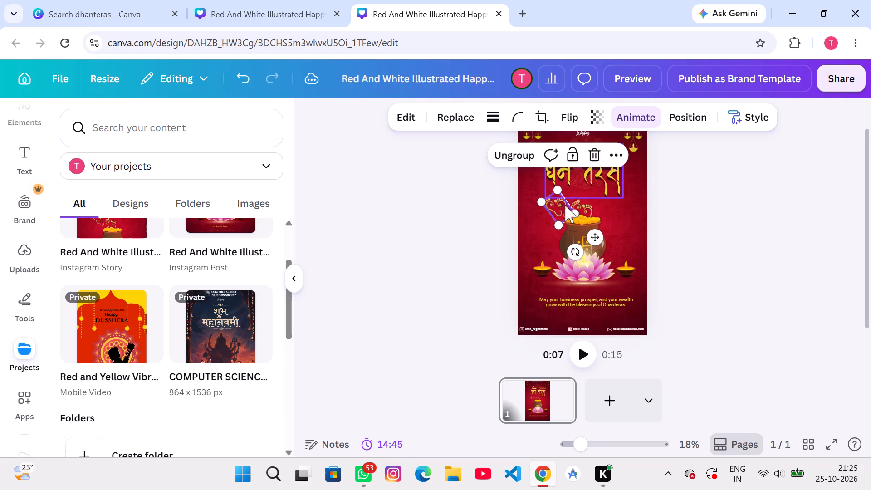
click(794, 307)
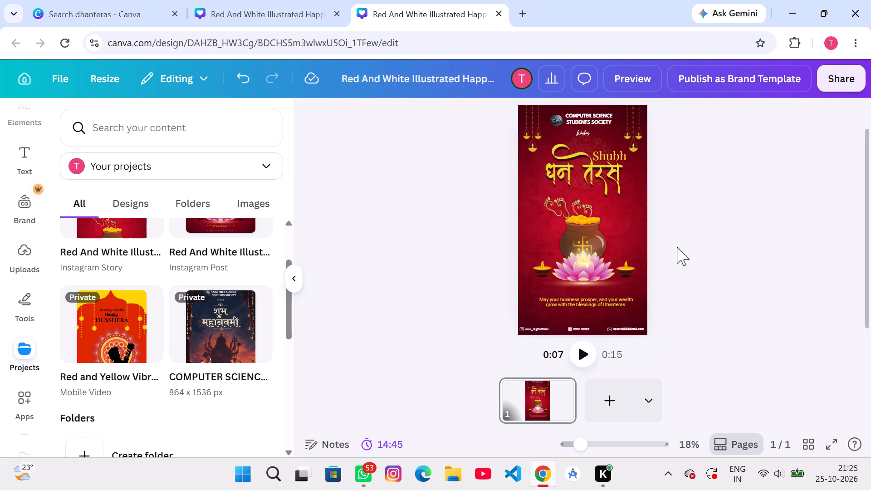
Nudge the left footprint slightly upward, closer to the धनतेरस lettering above the gold pot.
click(561, 206)
key(shift+Up)
key(shift+Up)
key(shift+Up)
key(shift+Up)
key(shift+Up)
key(shift+Up)
key(shift+Up)
key(shift+Up)
key(shift+Up)
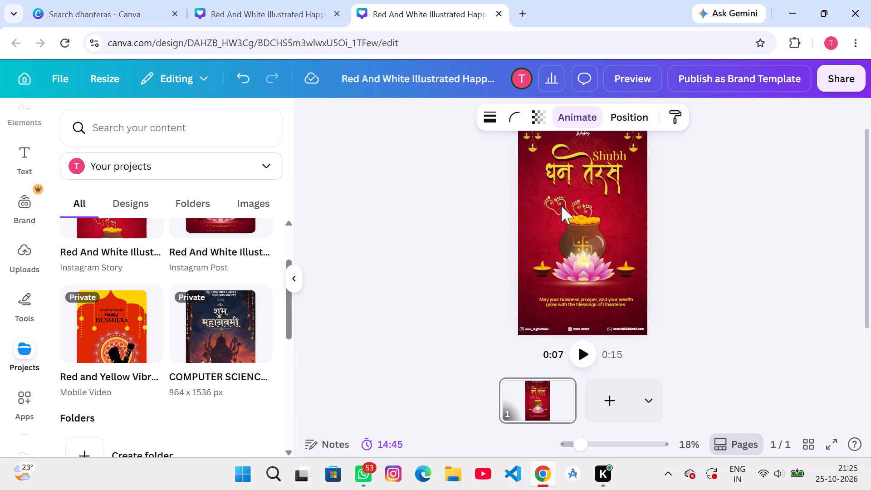
key(Up)
key(Up)
key(Up)
key(Up)
key(Up)
key(Up)
key(Up)
key(Up)
key(Up)
key(Up)
key(Up)
key(Up)
key(Up)
key(Up)
key(Up)
key(Up)
key(Up)
key(Up)
key(Up)
key(Up)
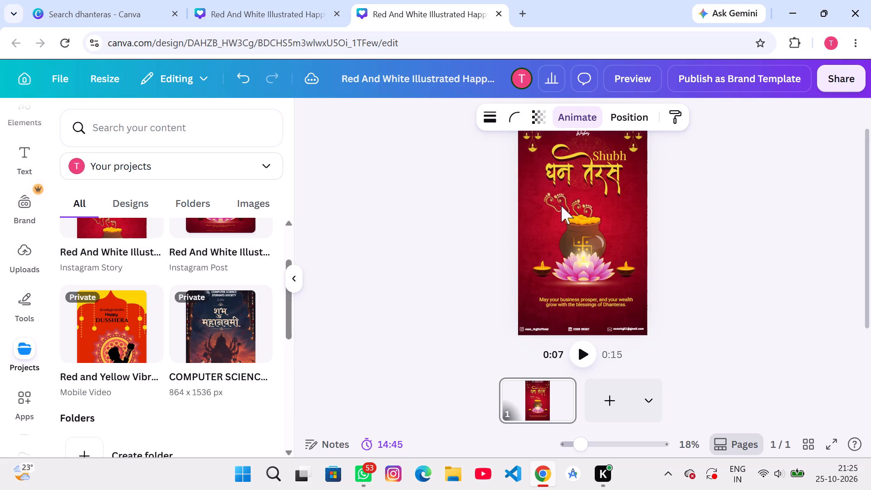
click(749, 273)
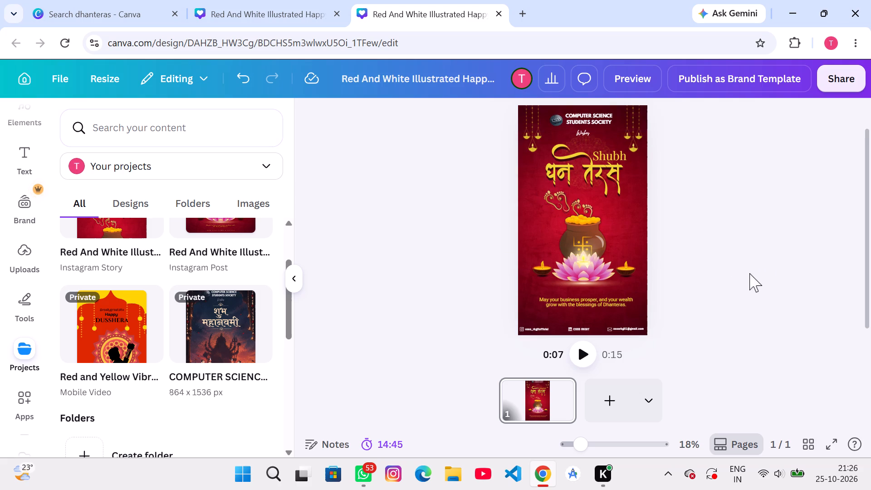
Add the शुभ महानवमी design from your projects as a new page.
scroll(749, 273, up, 1)
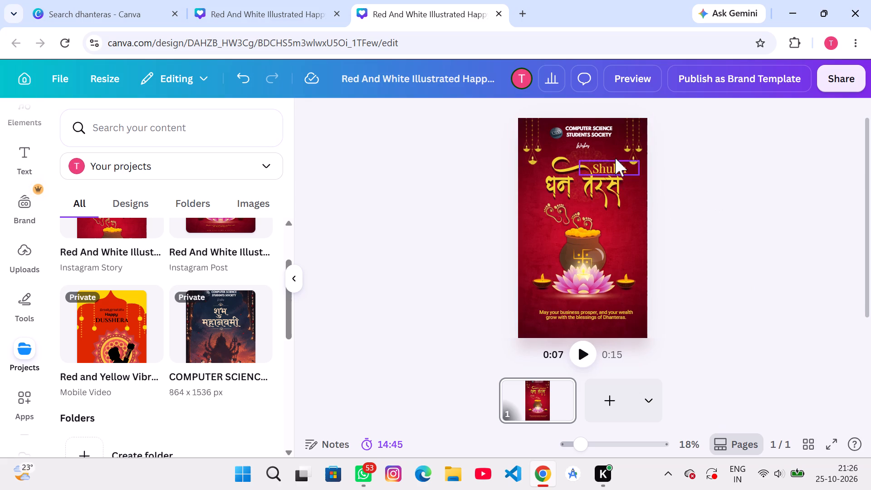
click(614, 164)
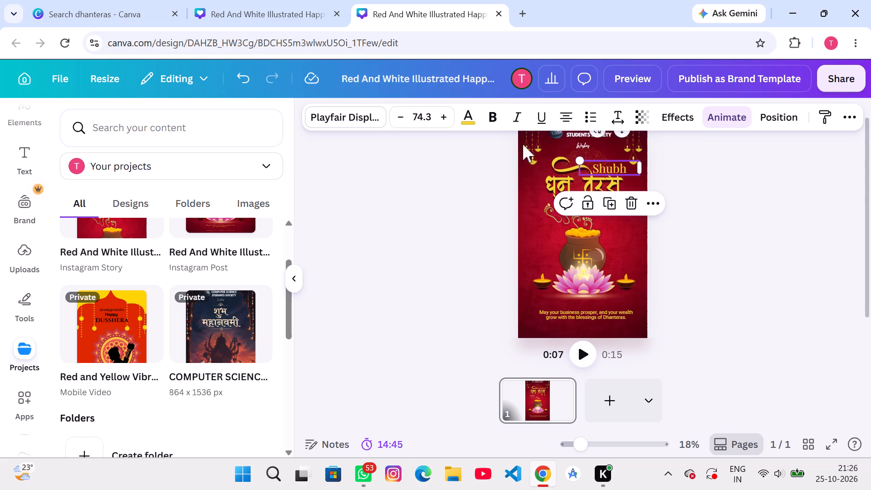
click(190, 326)
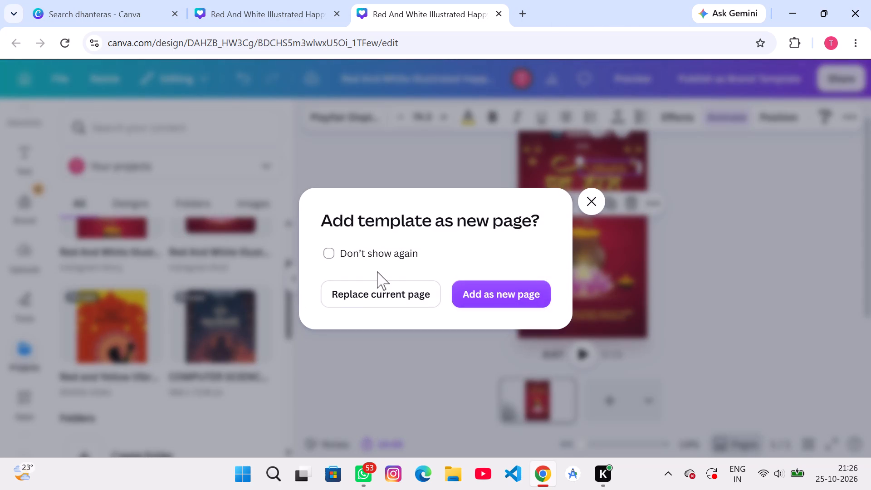
click(530, 296)
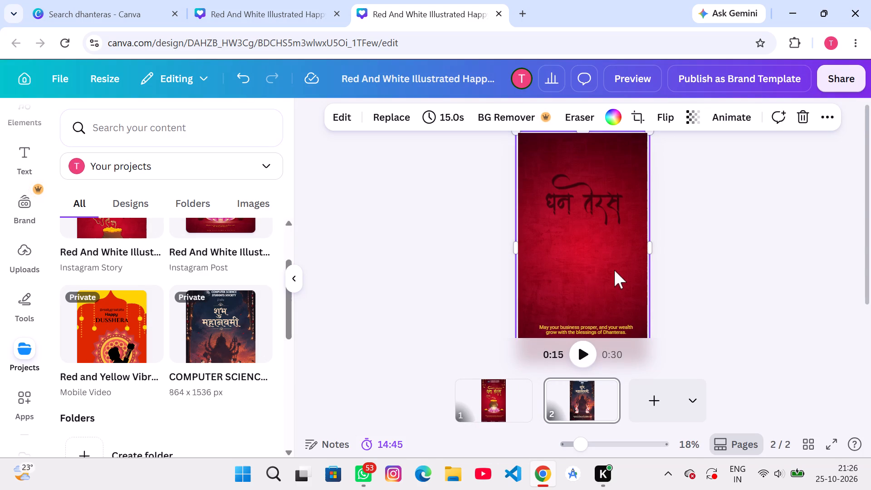
Replace the English "Shubh" text on page 1 with the word शुभ copied from page 2's heading.
click(578, 386)
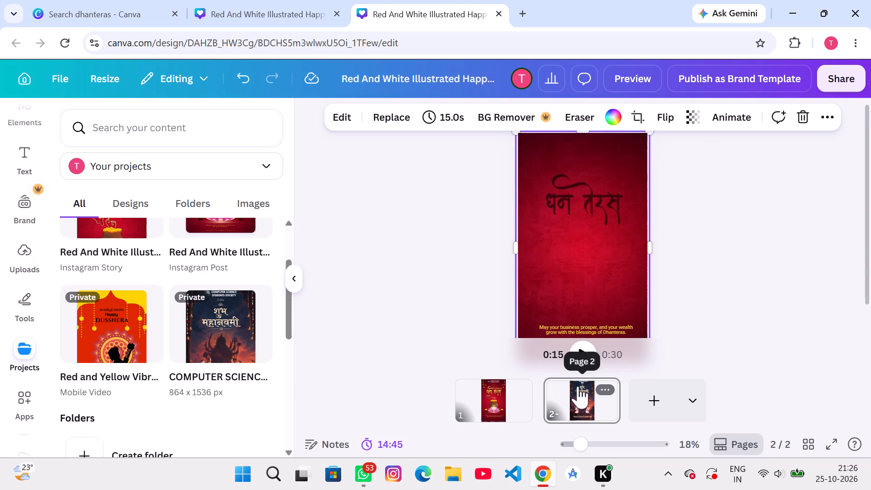
click(570, 176)
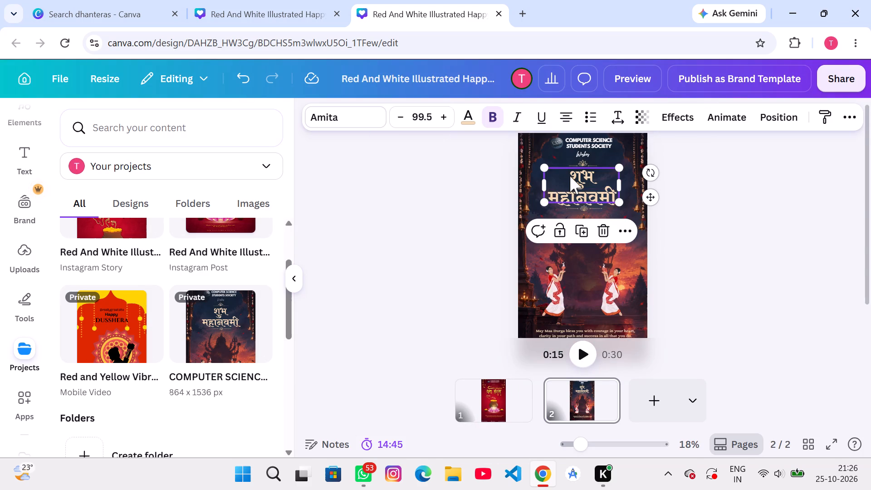
click(570, 176)
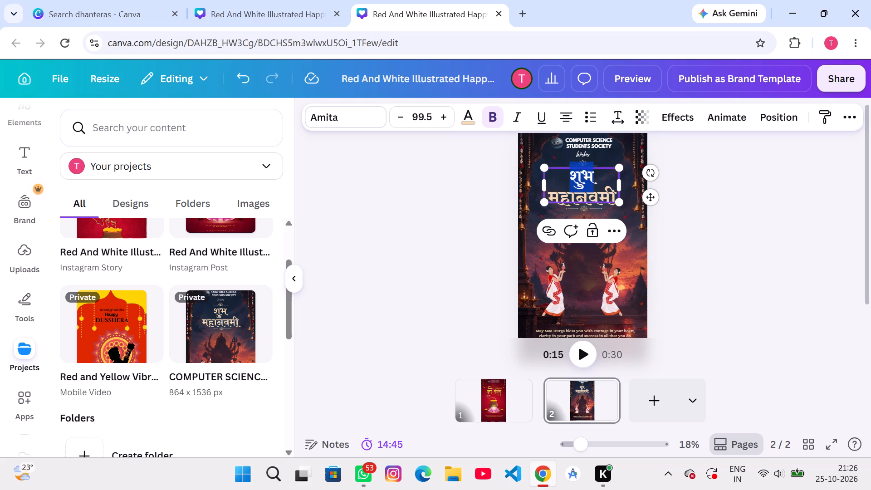
key(ctrl+c)
click(467, 400)
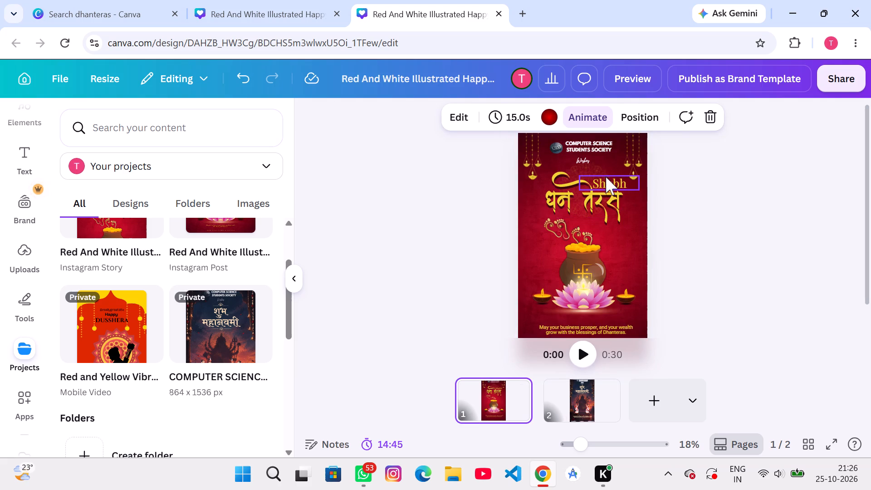
click(606, 179)
key(BackSpace)
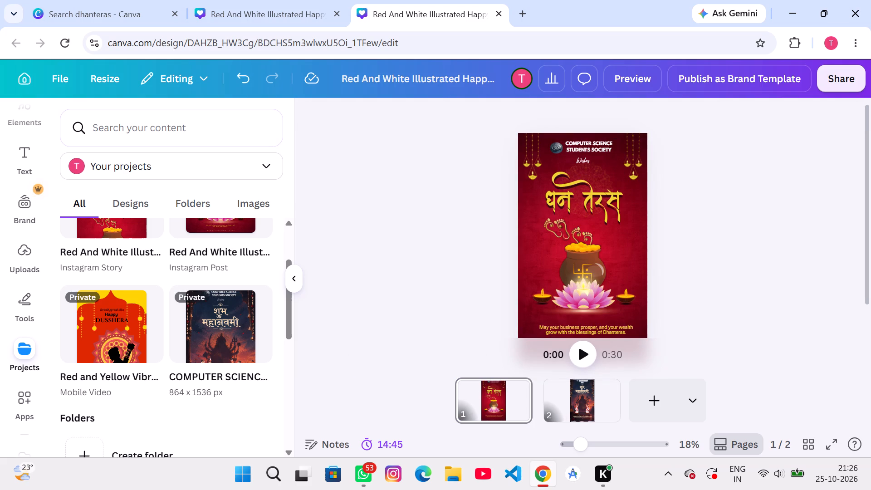
key(ctrl+v)
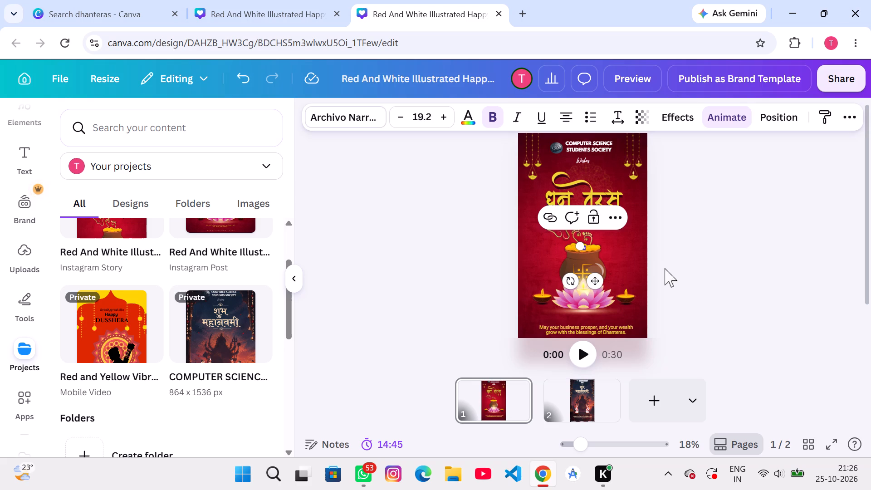
click(730, 265)
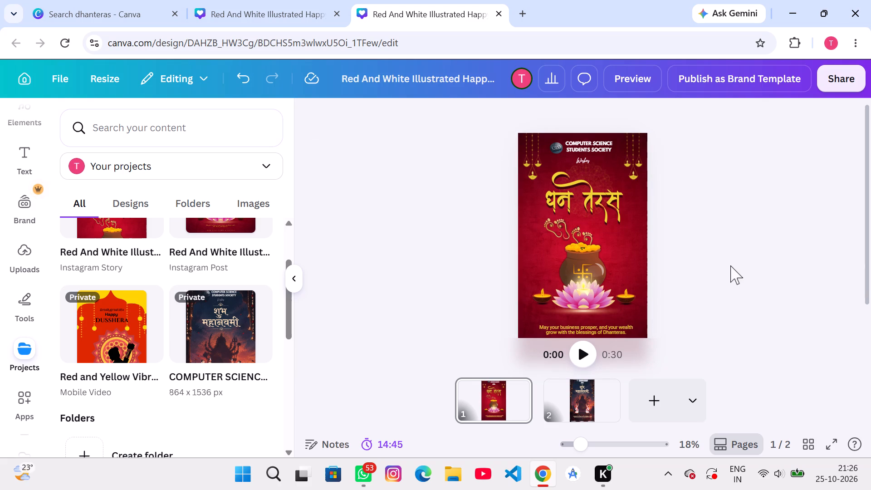
Enlarge the pasted शुभ text to about size 141 and place it above तेरस in the main lettering.
scroll(682, 240, down, 1)
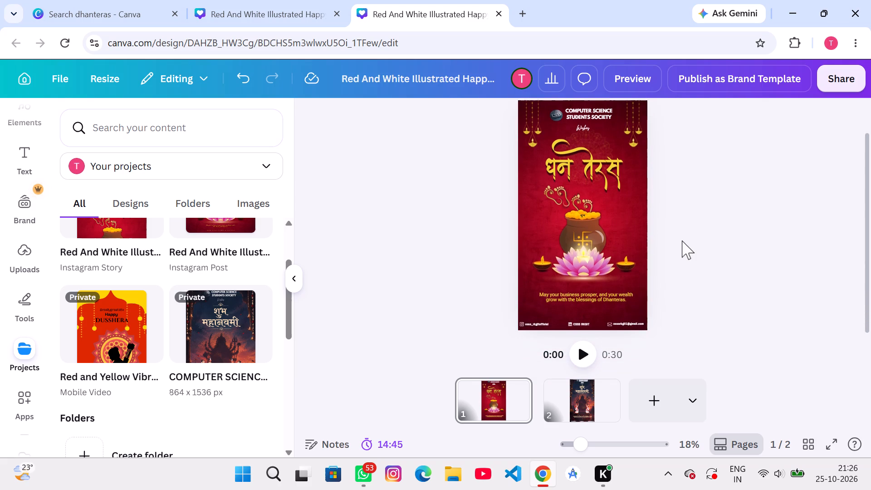
click(582, 215)
drag(578, 207, 539, 193)
click(539, 193)
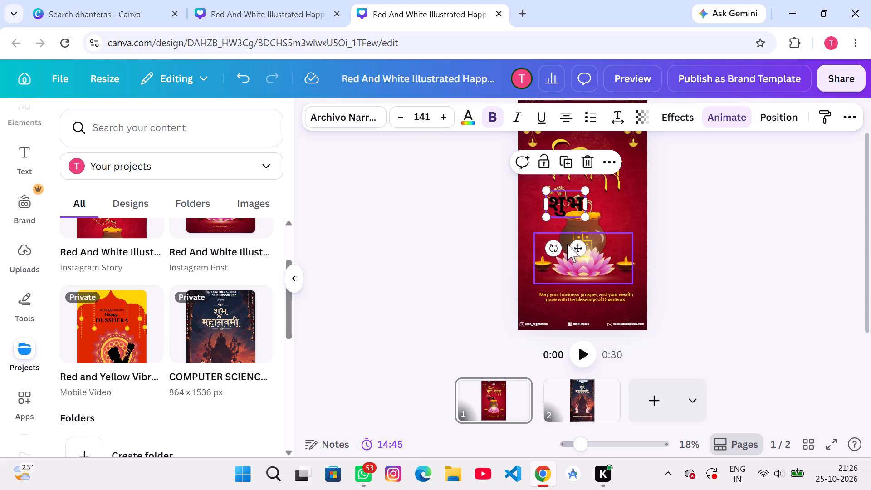
drag(570, 246, 607, 190)
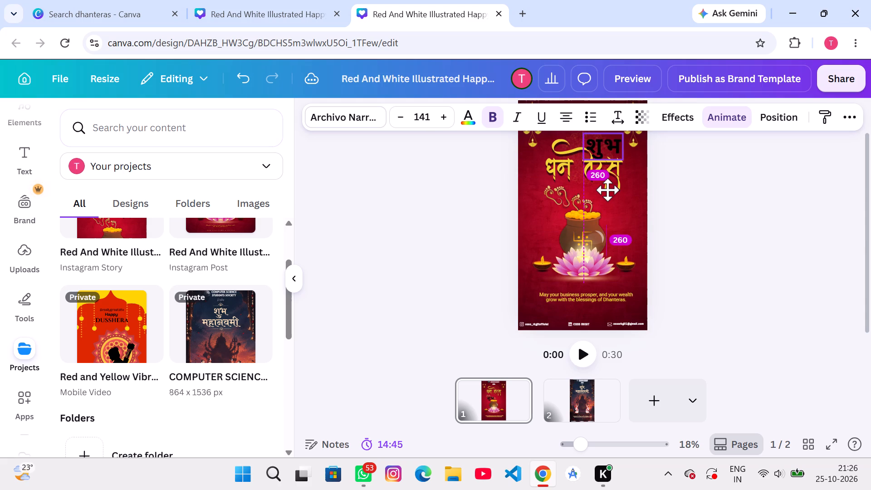
drag(607, 190, 612, 188)
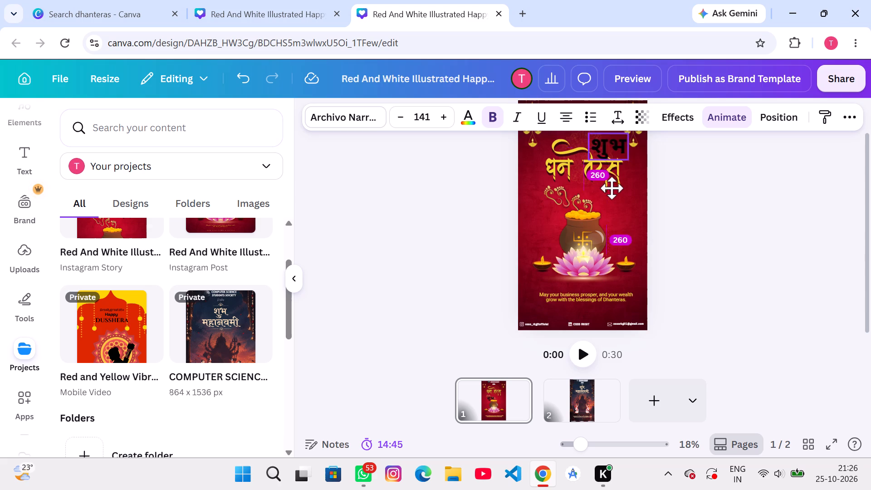
drag(612, 188, 610, 187)
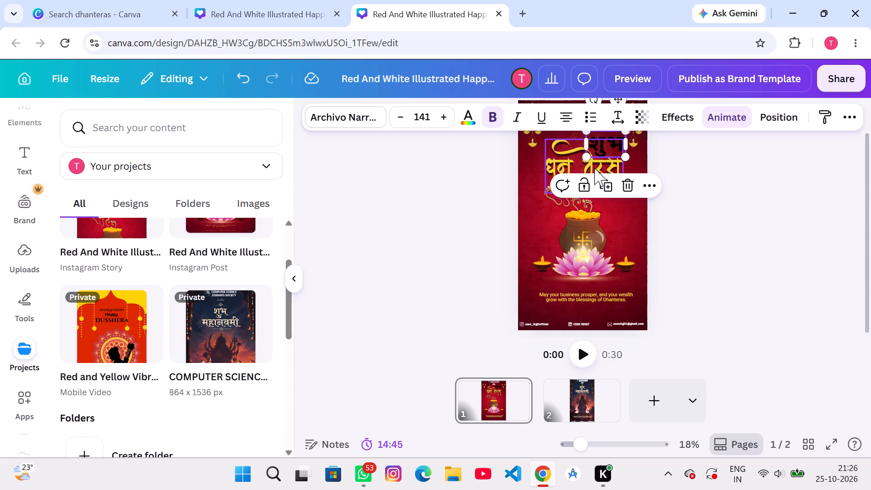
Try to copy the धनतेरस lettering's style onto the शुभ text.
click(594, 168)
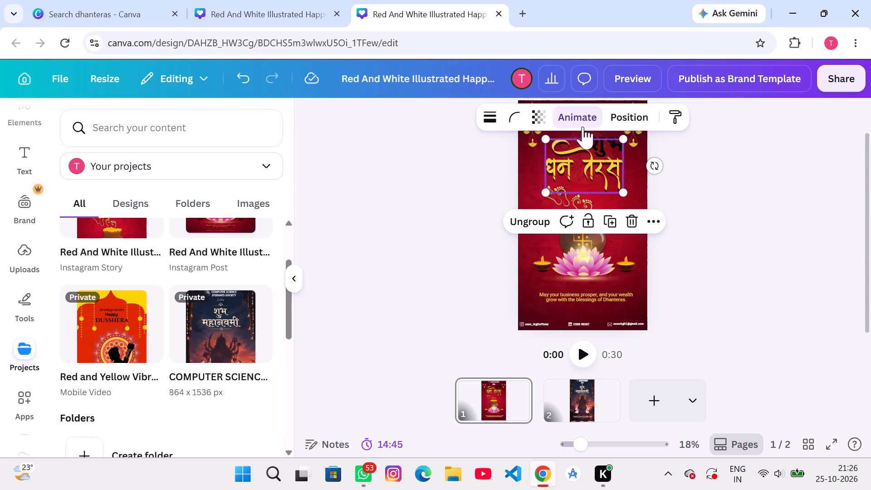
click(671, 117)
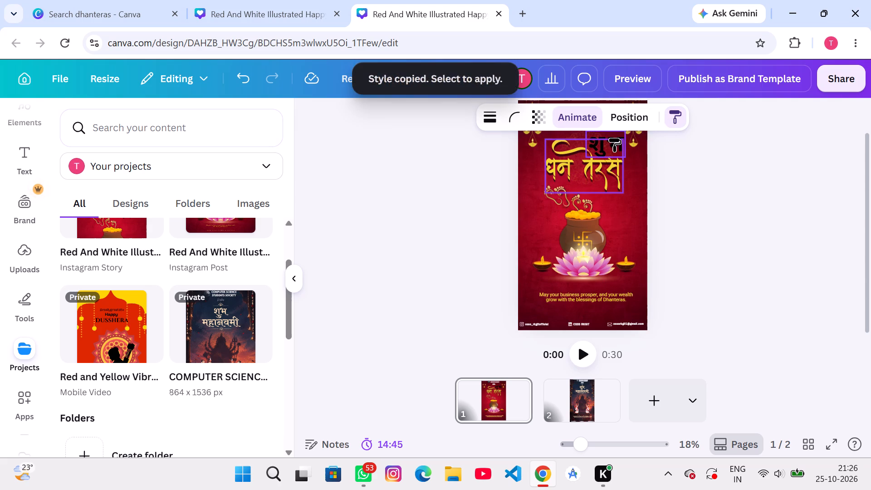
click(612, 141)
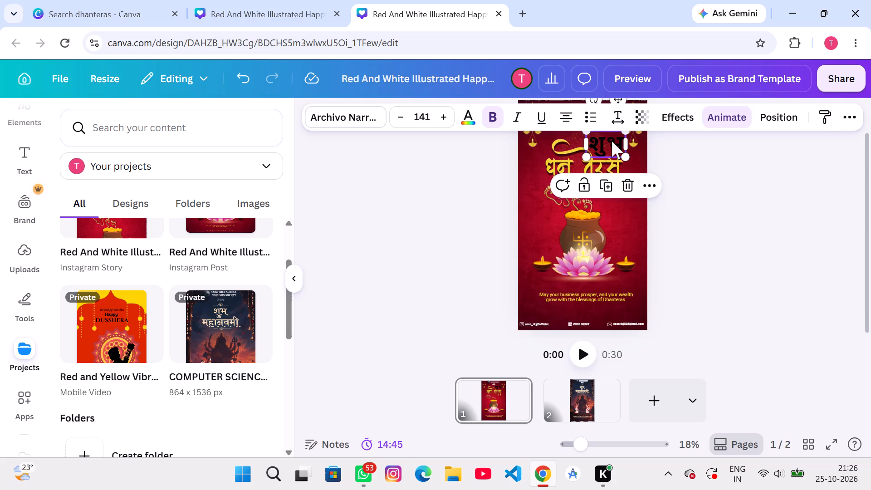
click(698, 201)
Adjust the position of the शुभ text above the तेरस lettering.
scroll(698, 201, up, 1)
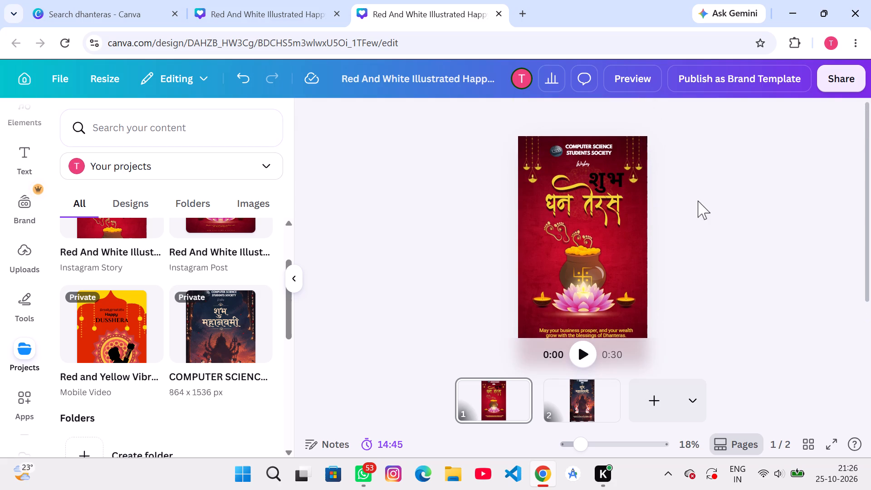
drag(602, 183, 603, 163)
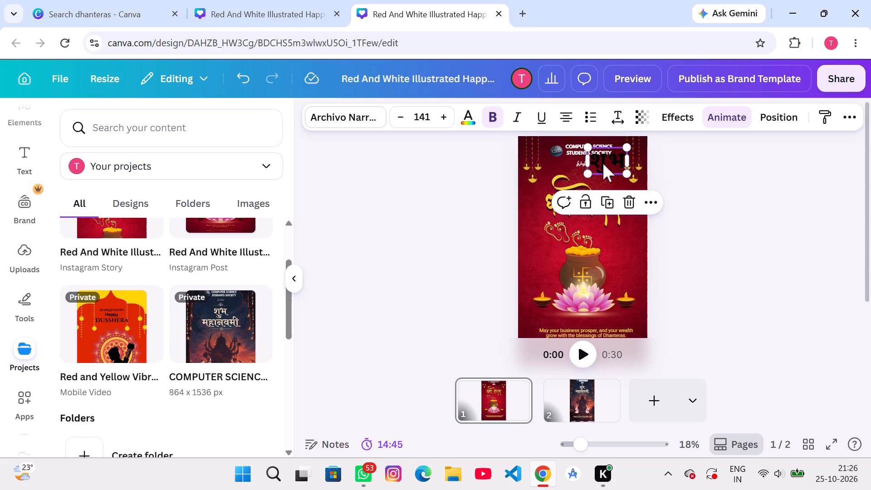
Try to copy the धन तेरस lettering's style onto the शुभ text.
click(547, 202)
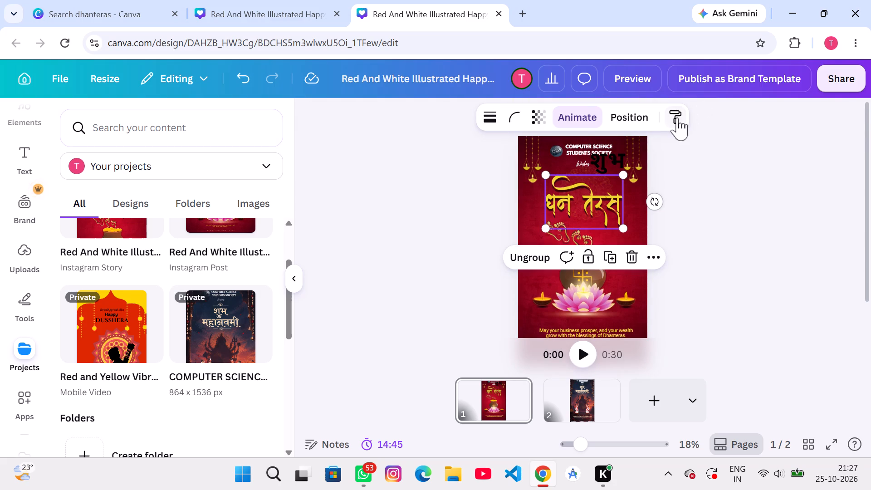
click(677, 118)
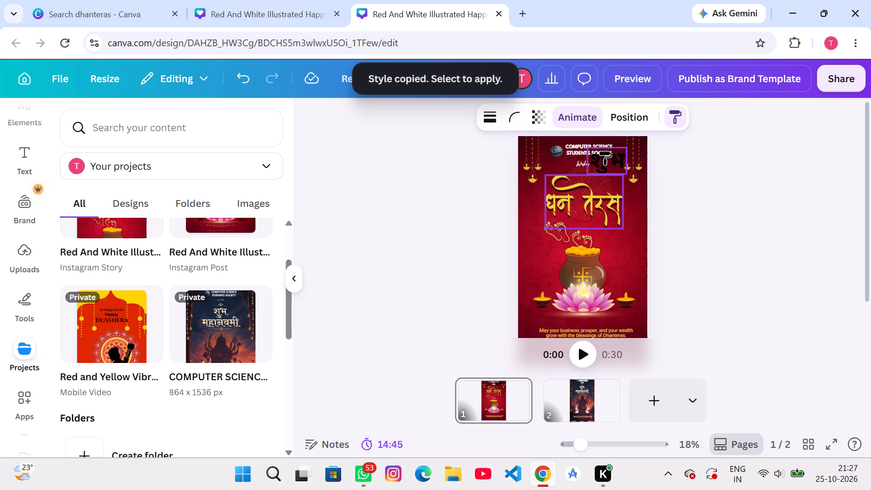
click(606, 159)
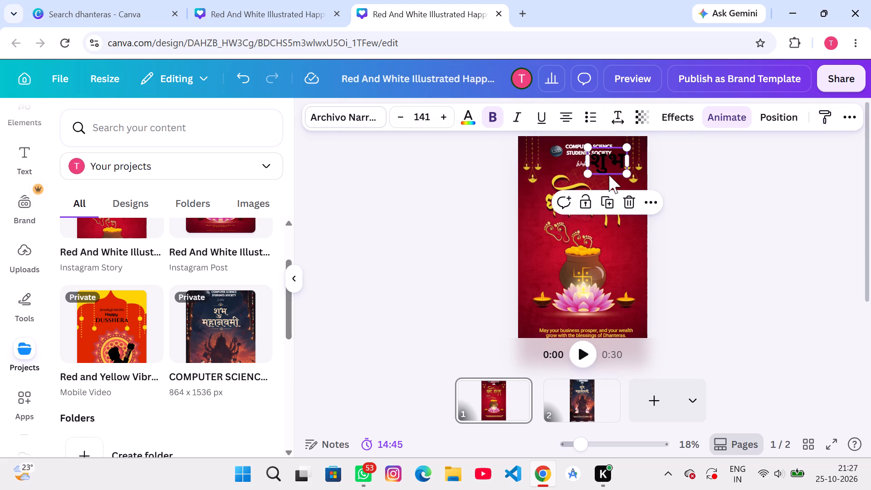
Reduce the शुभ text to size 137 and change its colour from the text colours to golden yellow.
click(626, 175)
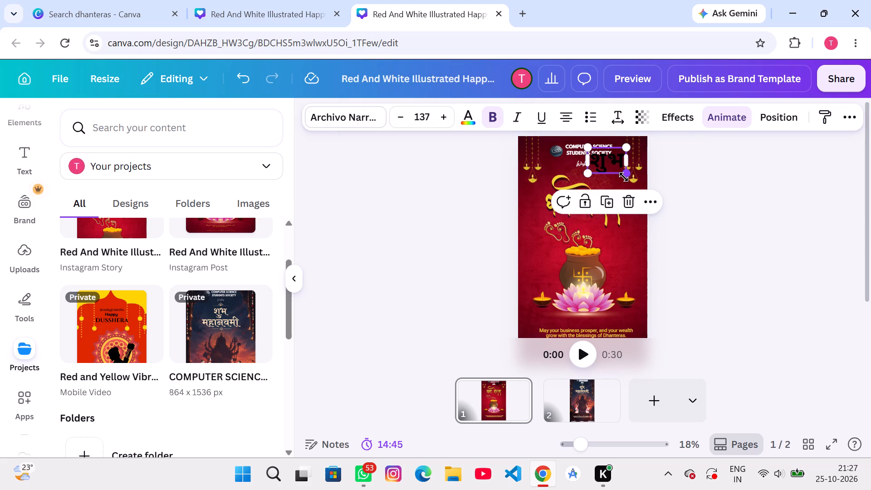
click(470, 118)
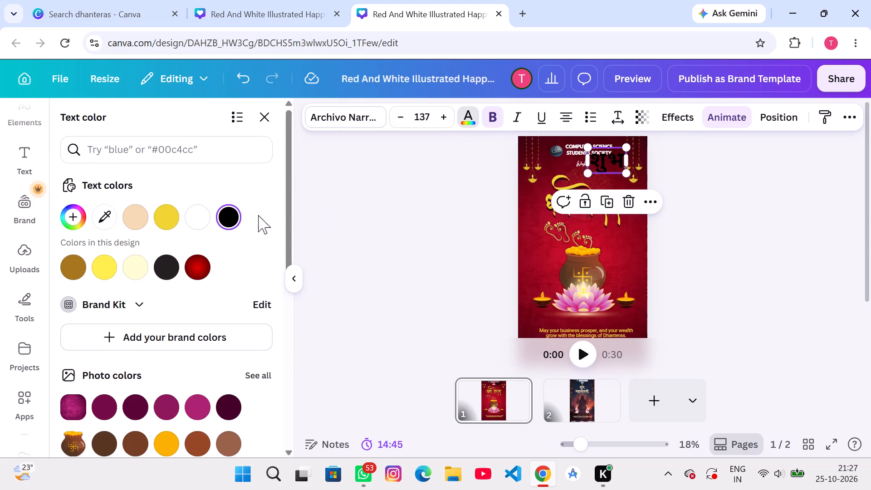
click(155, 211)
click(645, 237)
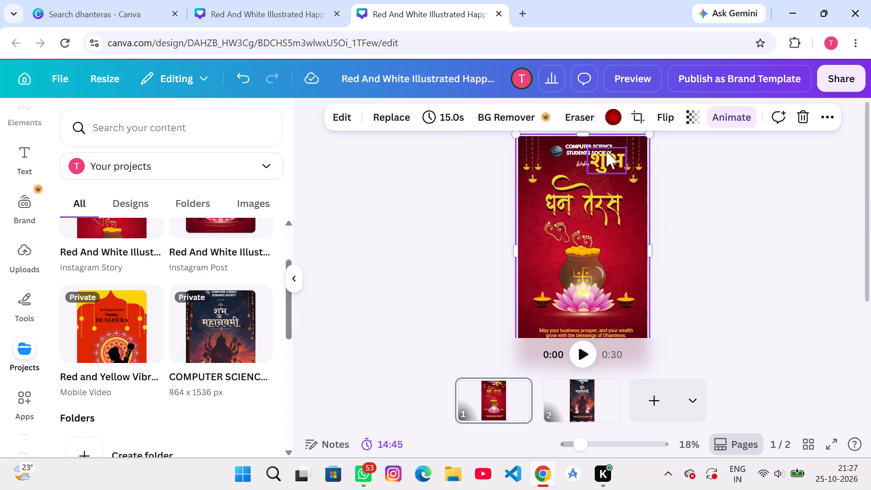
Move the yellow शुभ text below "Wishes" to sit just above तेरस, and nudge it into final alignment.
drag(606, 151, 592, 162)
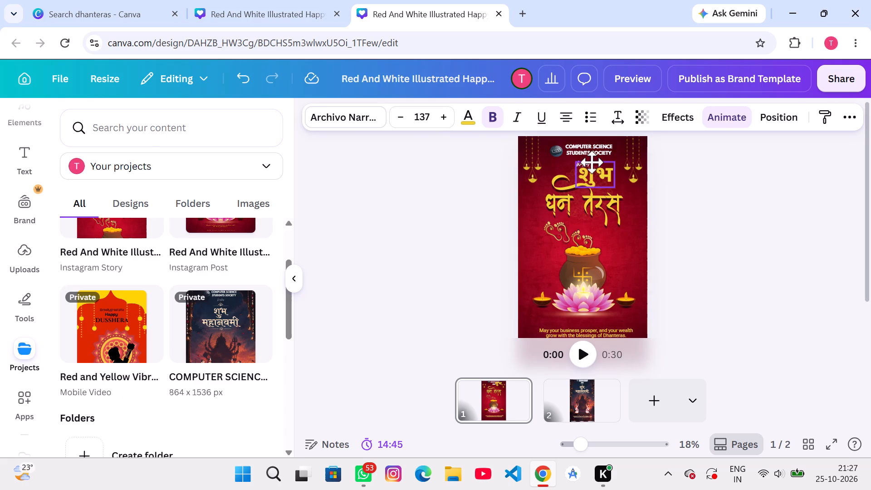
drag(592, 162, 602, 171)
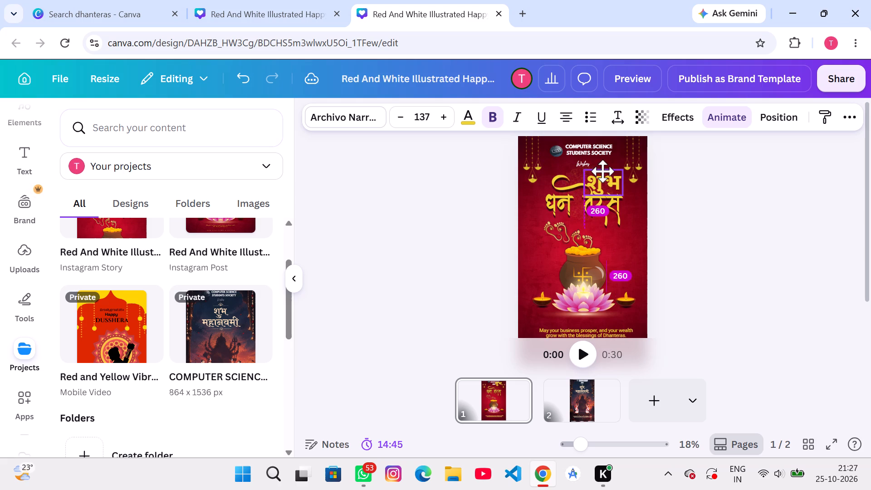
drag(602, 171, 602, 170)
key(Right)
key(Right)
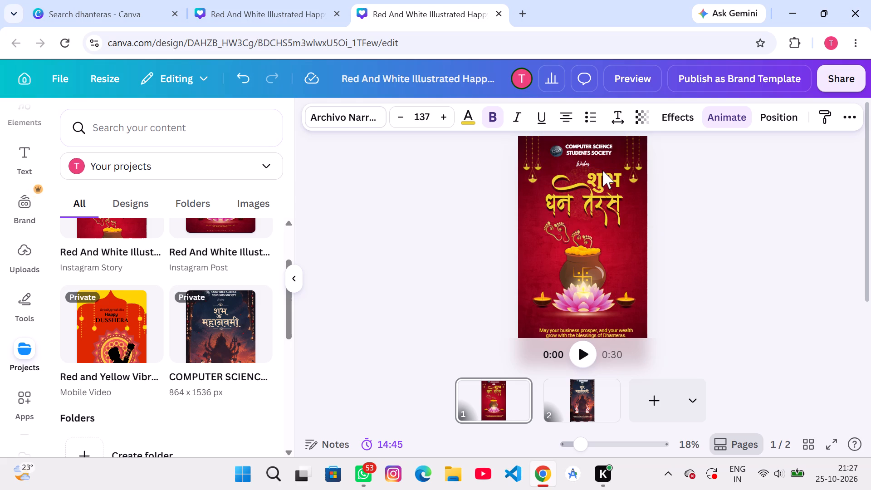
key(Right)
key(Right)
key(Right)
key(Right)
key(Right)
key(Right)
key(Right)
key(Right)
key(Right)
key(Right)
key(Right)
key(Down)
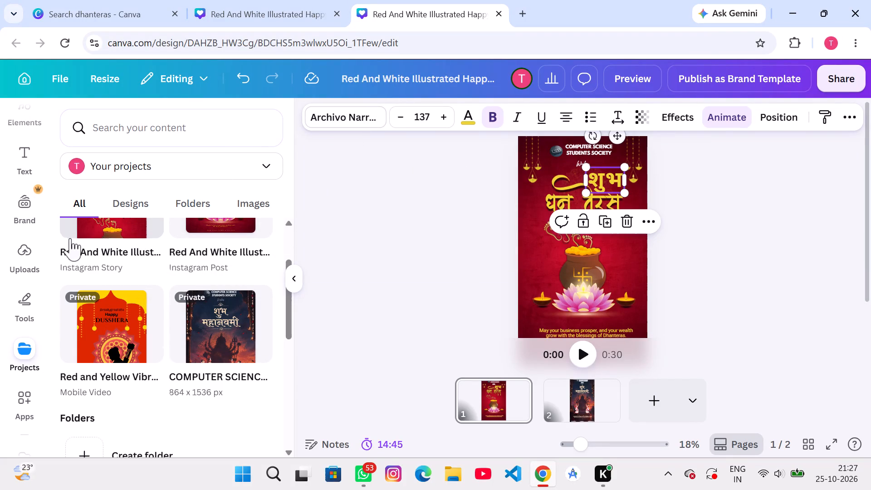
Browse the ready-made text styles and font combinations for a lettering style.
click(38, 168)
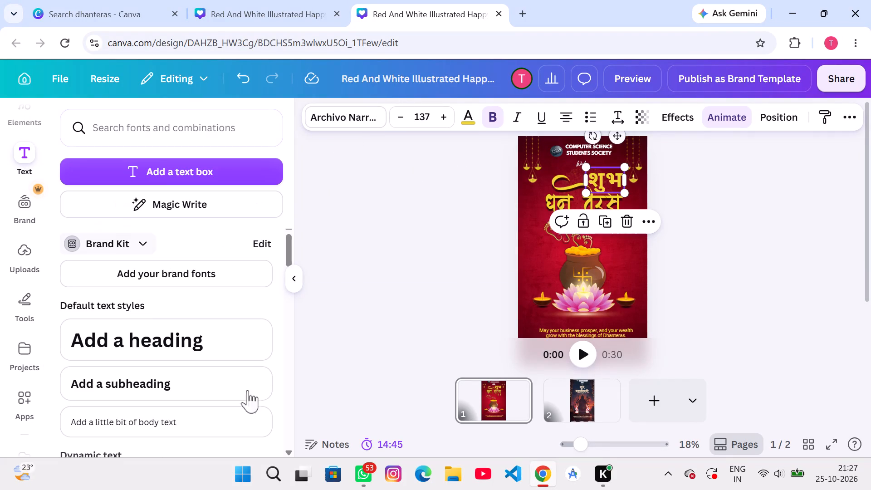
scroll(230, 340, down, 2)
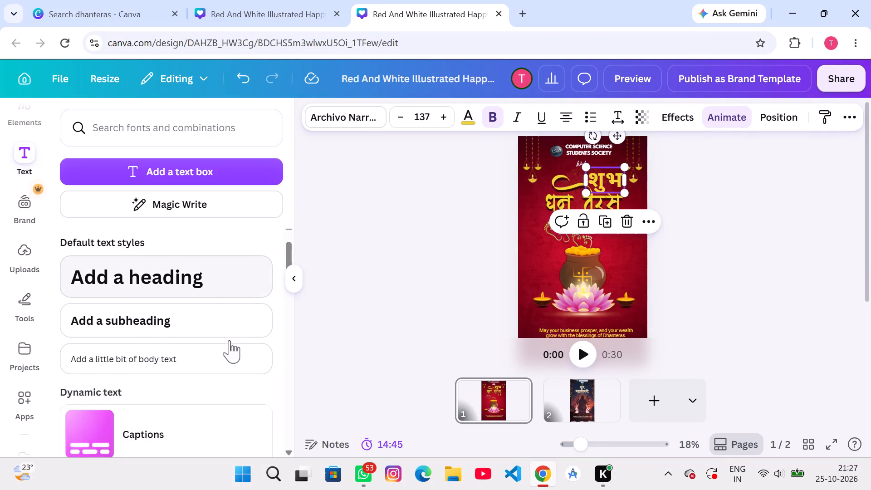
scroll(230, 340, down, 4)
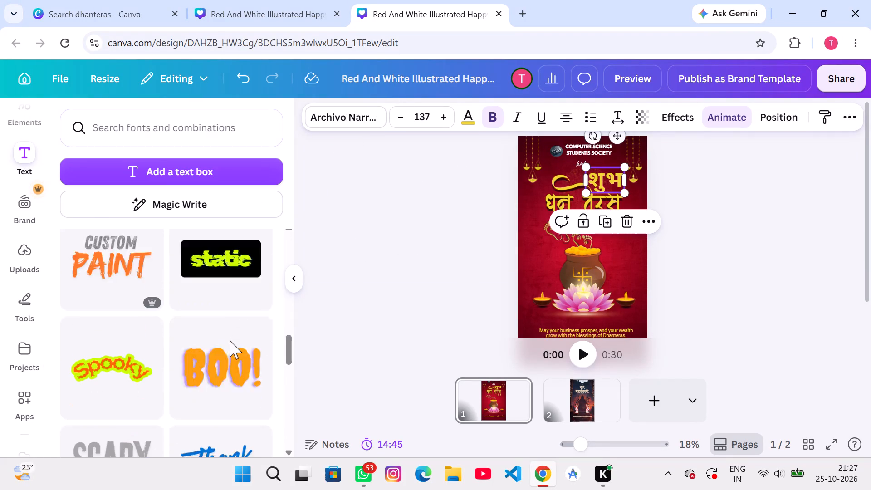
scroll(230, 340, down, 2)
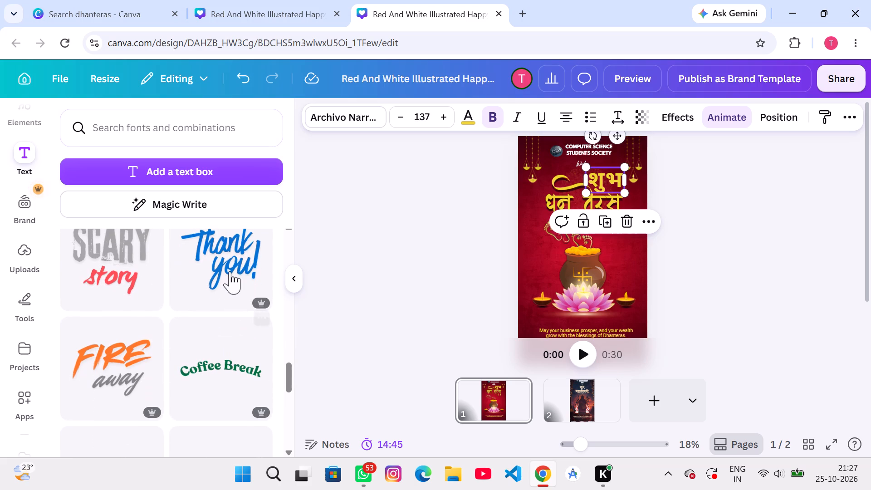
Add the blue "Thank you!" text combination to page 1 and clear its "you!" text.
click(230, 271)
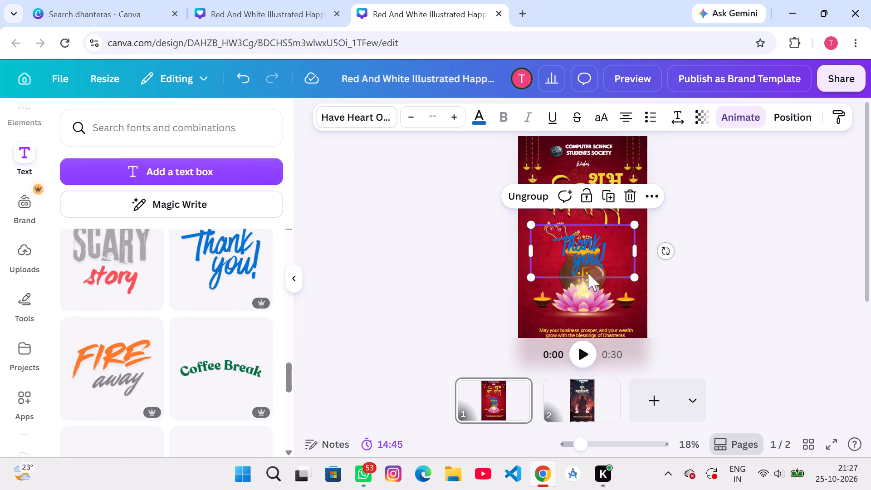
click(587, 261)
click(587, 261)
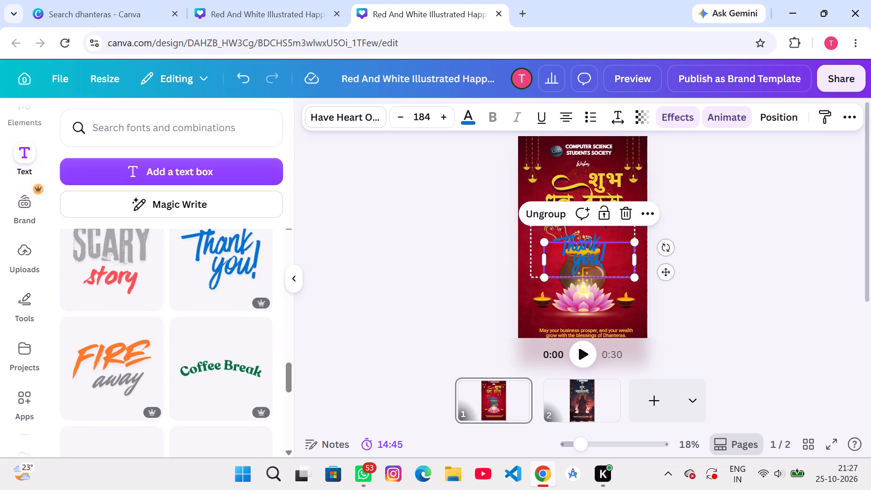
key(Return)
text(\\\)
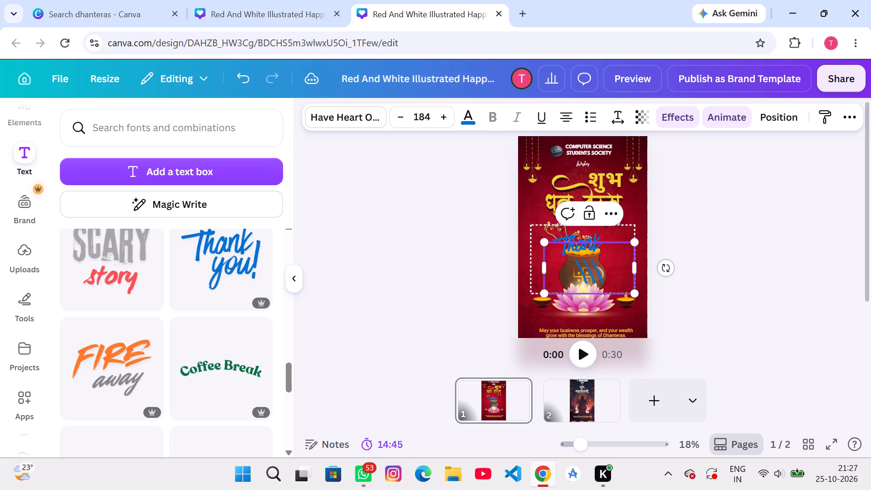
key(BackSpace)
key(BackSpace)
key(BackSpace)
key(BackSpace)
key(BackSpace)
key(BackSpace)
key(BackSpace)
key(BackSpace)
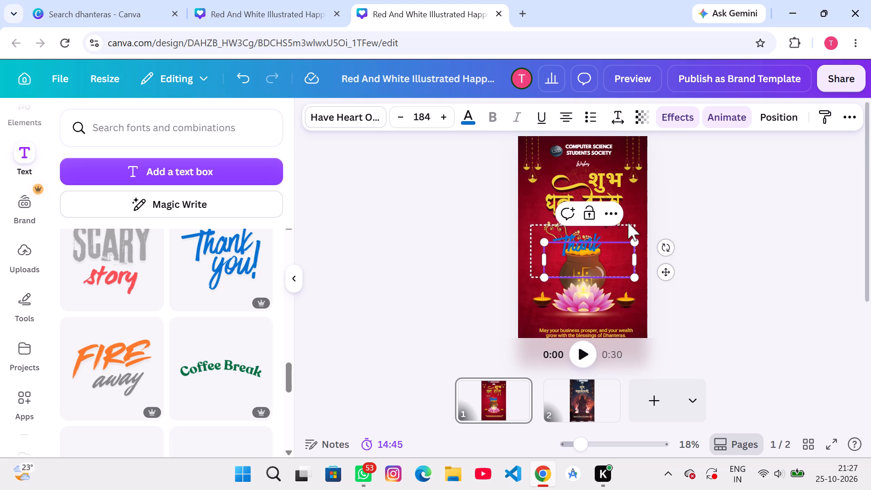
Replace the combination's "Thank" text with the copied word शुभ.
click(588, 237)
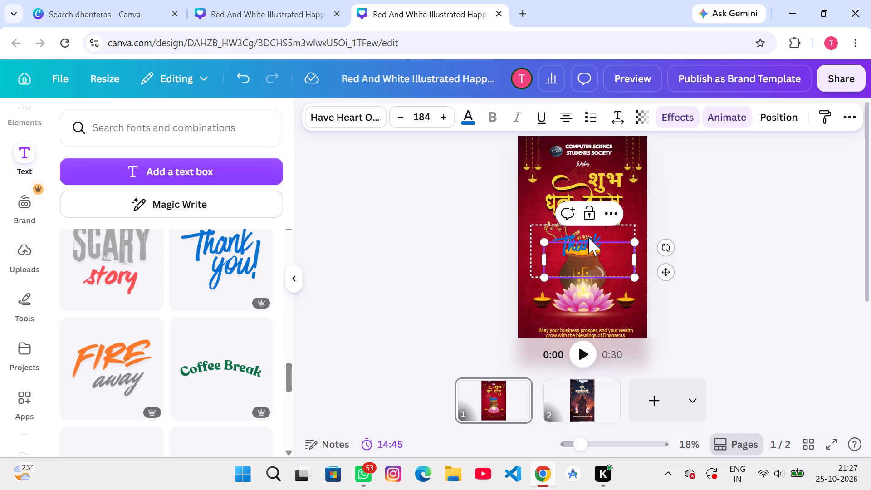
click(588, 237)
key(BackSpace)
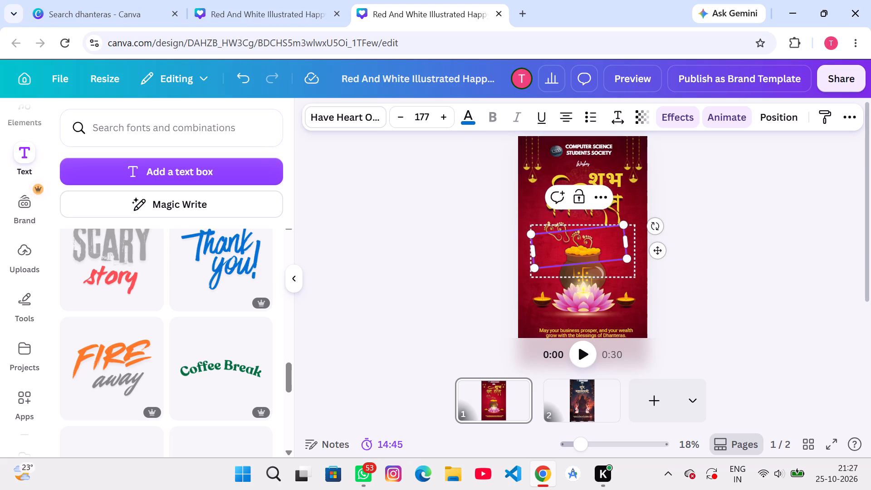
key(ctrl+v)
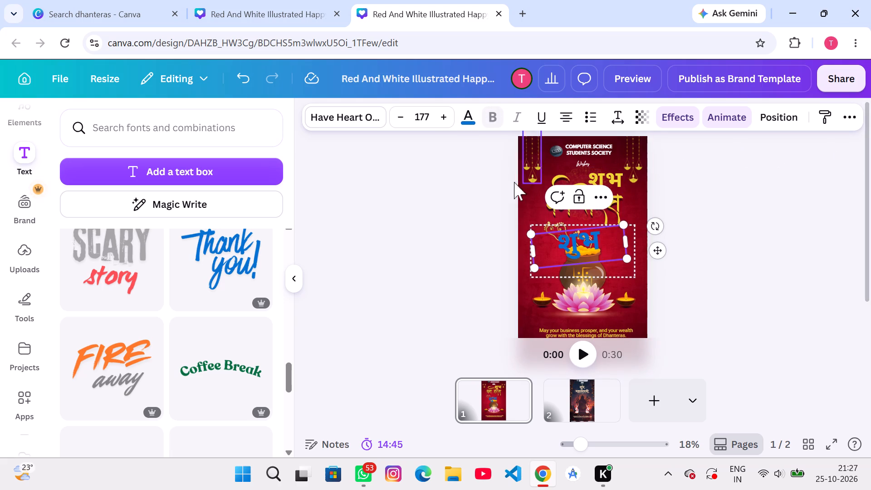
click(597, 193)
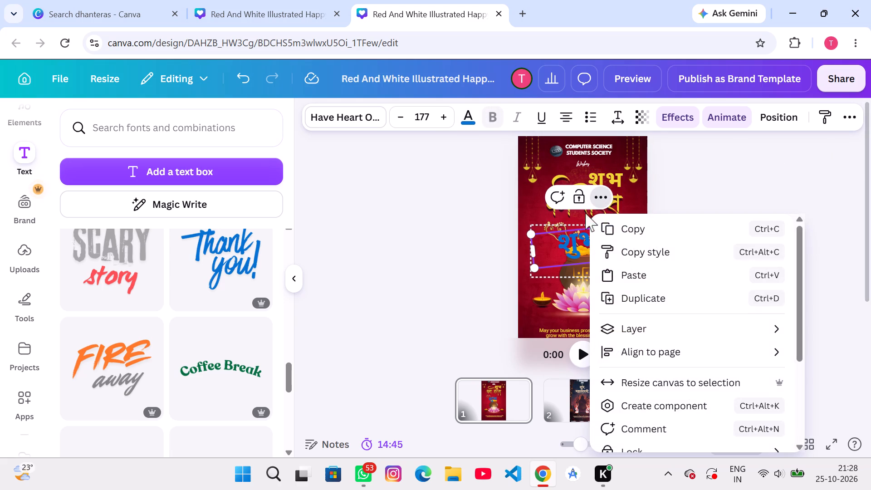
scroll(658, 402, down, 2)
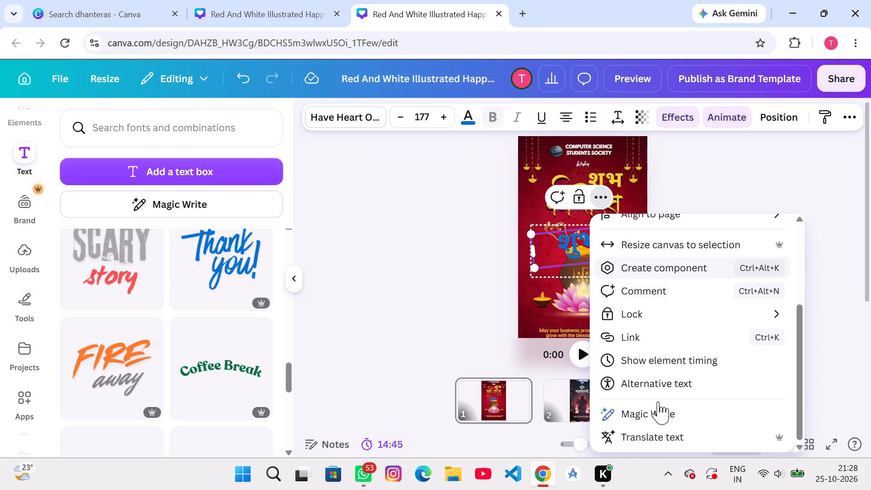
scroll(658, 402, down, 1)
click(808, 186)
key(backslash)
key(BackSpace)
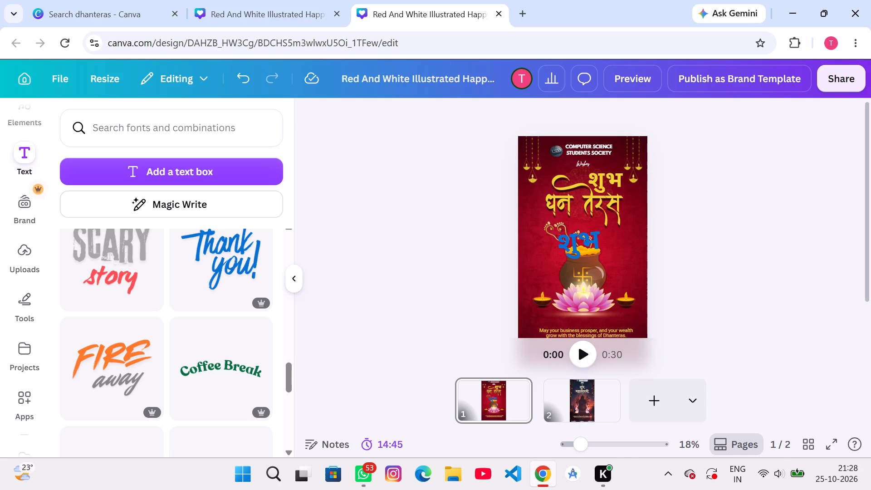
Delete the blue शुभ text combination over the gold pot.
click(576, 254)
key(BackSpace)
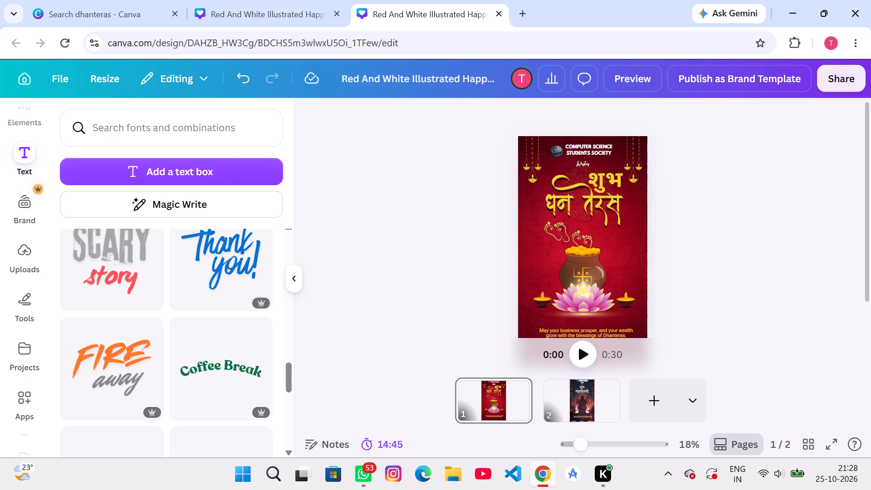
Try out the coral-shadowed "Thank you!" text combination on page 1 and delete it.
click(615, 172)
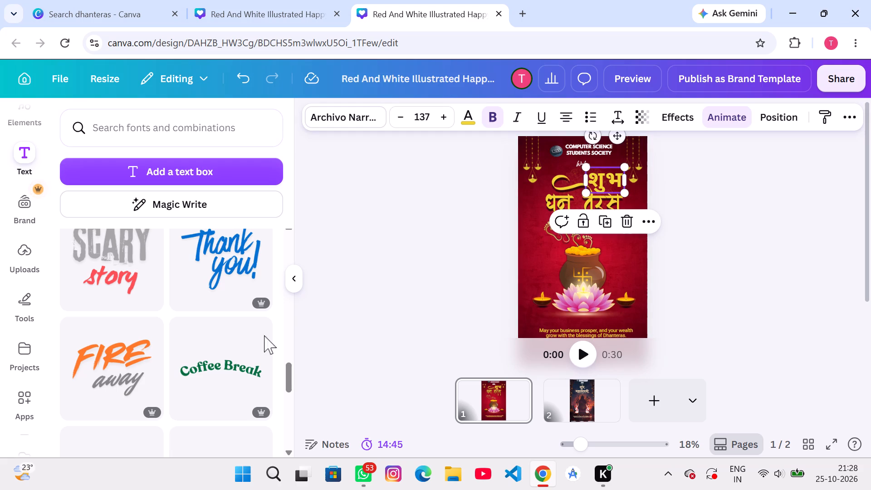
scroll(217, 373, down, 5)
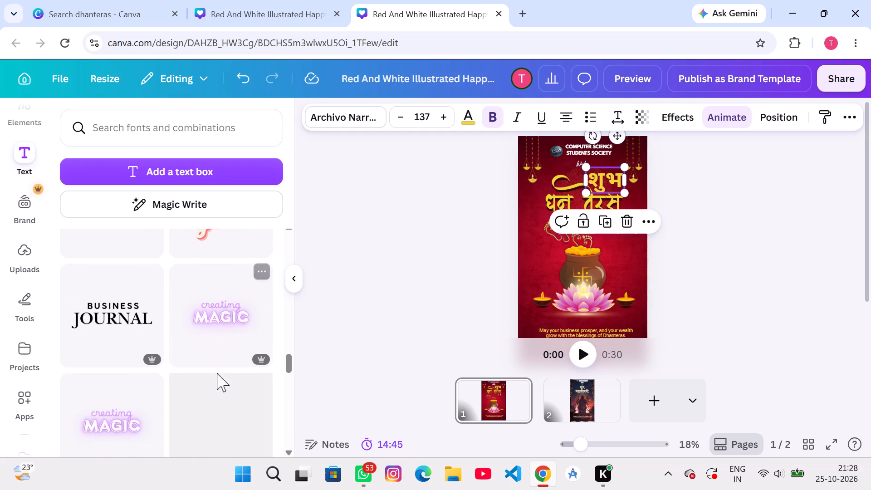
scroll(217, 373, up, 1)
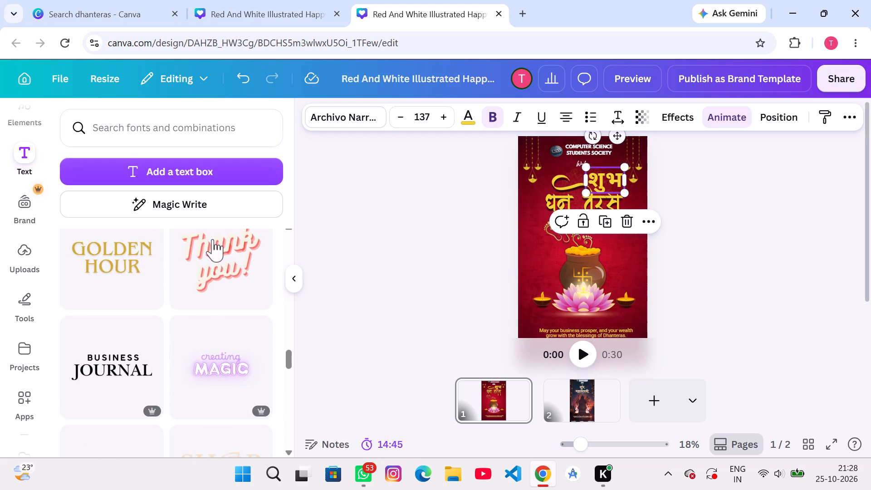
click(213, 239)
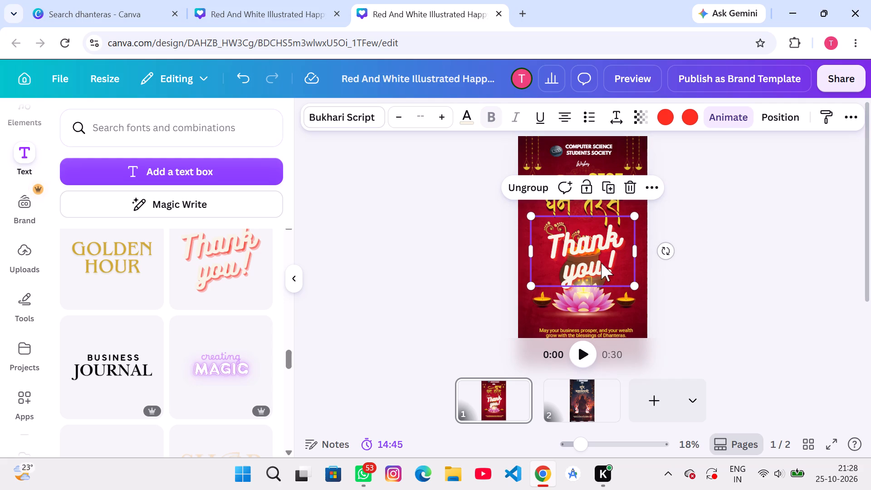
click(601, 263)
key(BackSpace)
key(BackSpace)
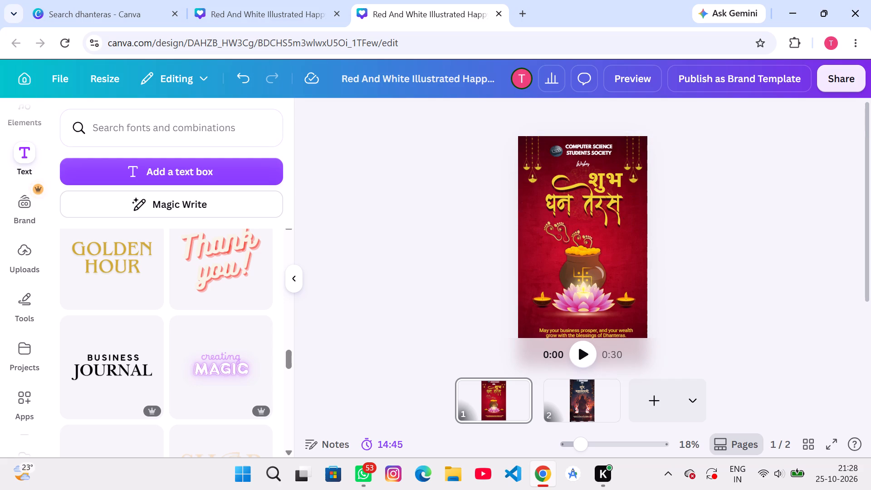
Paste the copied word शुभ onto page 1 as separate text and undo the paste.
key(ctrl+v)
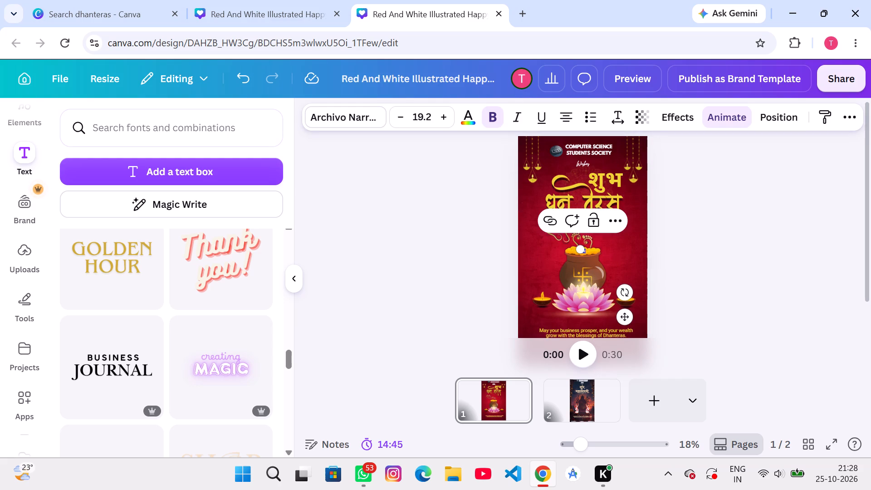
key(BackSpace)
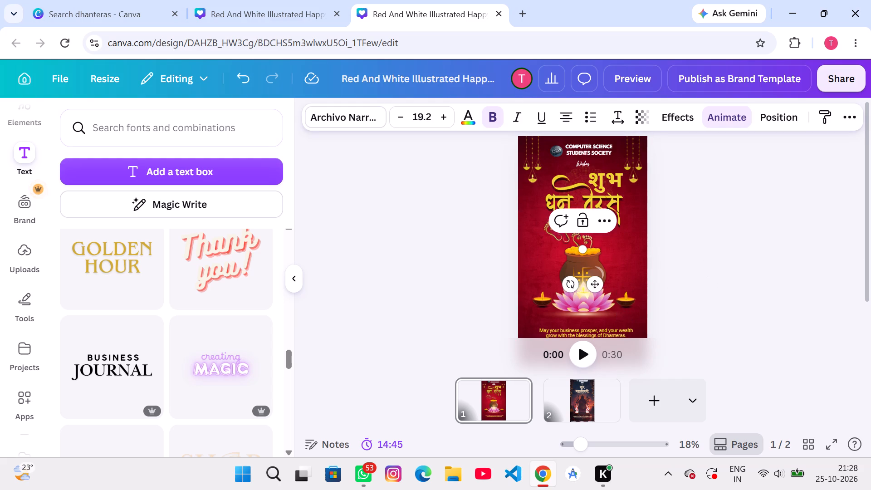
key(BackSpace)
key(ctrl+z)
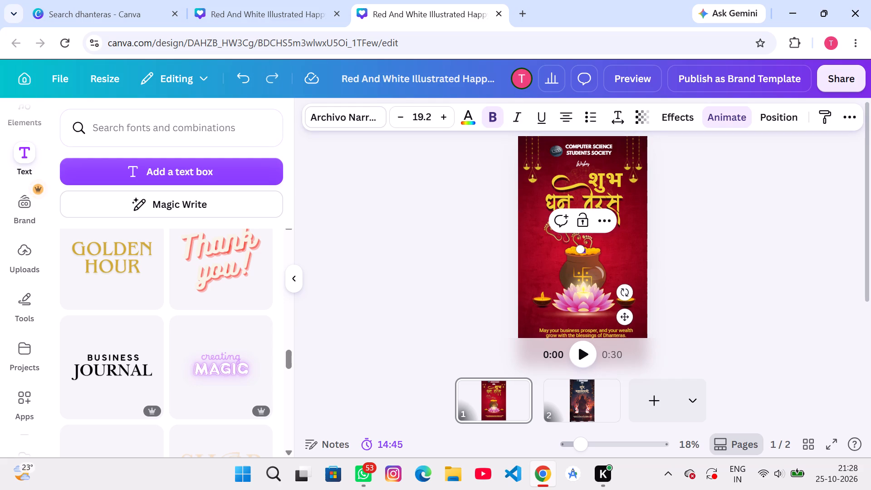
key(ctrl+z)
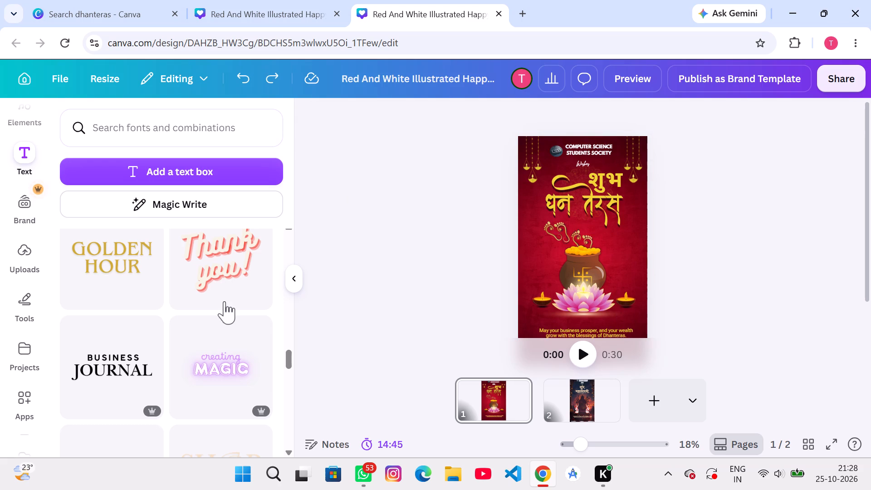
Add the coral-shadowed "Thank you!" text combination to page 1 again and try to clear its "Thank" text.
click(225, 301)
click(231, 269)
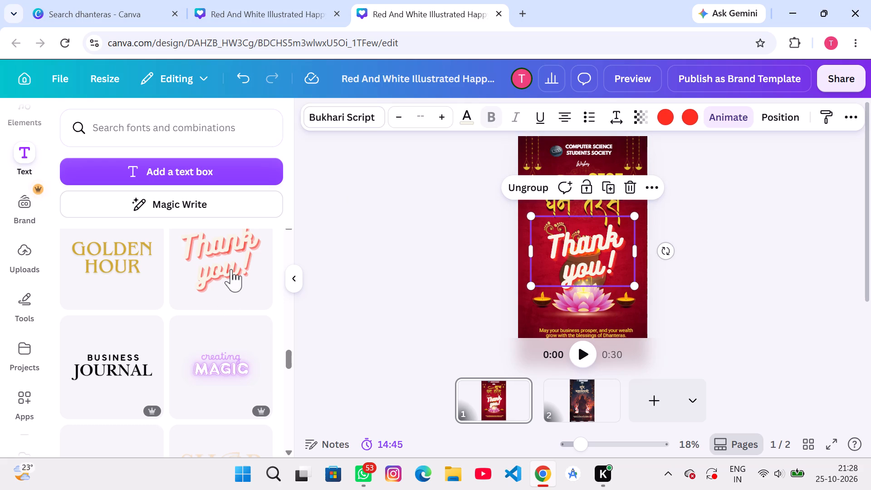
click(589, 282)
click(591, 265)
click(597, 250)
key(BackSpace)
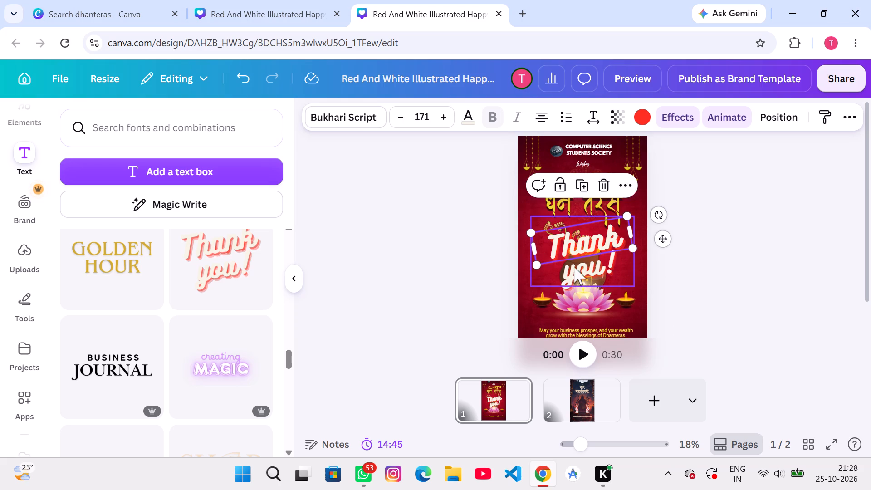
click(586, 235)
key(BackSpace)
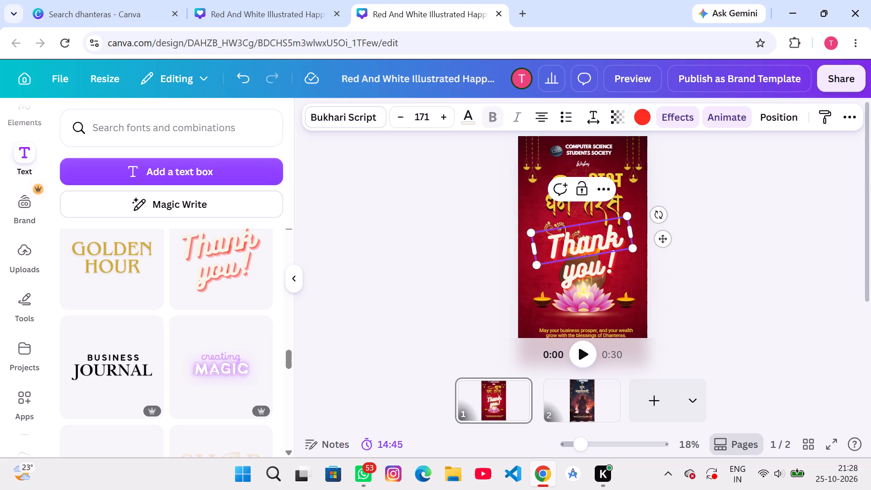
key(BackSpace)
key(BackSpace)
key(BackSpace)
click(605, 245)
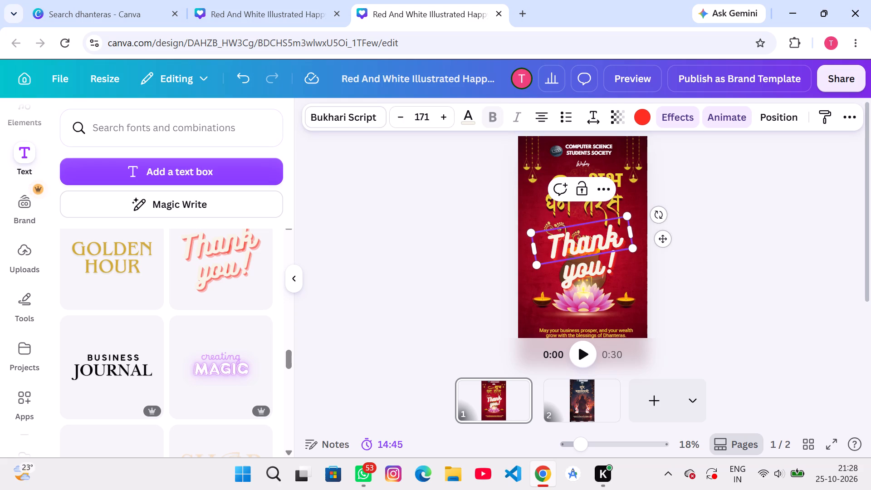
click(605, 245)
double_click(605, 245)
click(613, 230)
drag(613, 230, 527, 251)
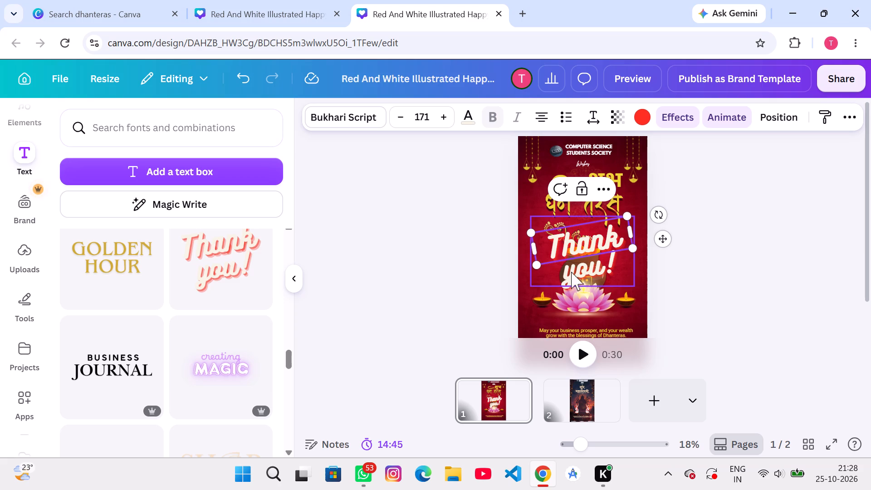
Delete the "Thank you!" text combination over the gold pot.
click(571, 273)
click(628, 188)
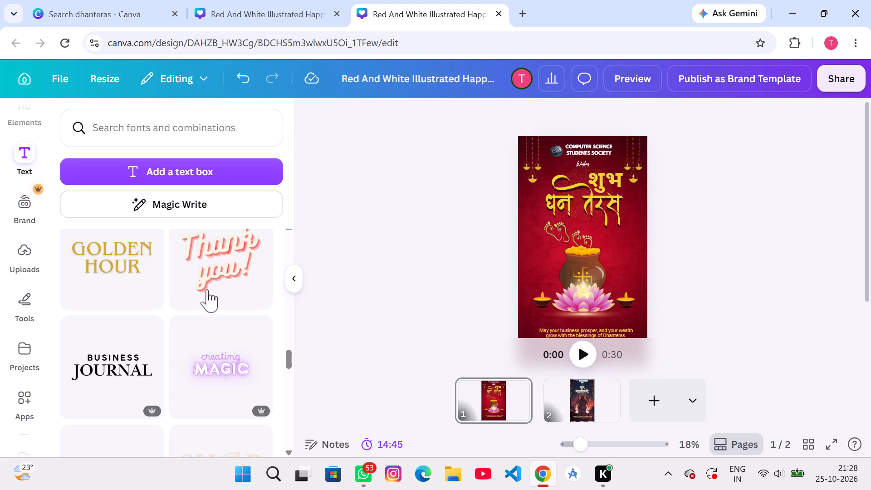
Add the "GOLDEN HOUR" text style to page 1 and replace its text with the copied word शुभ.
click(128, 265)
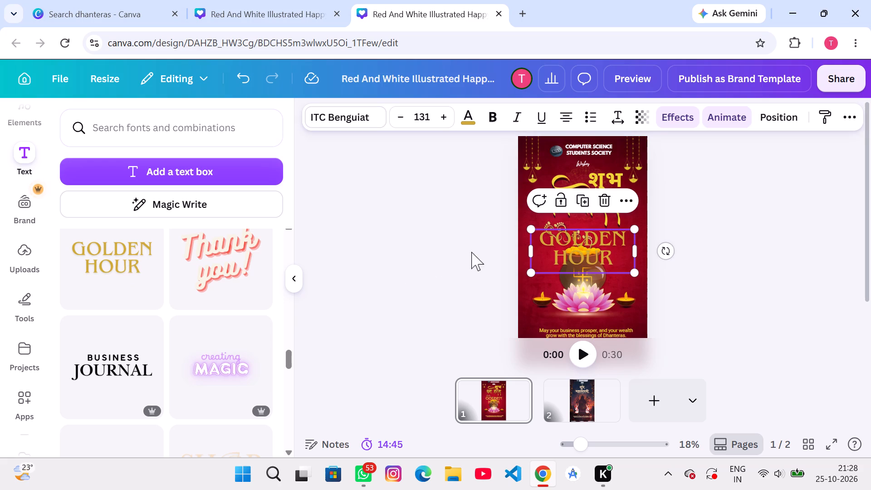
click(605, 235)
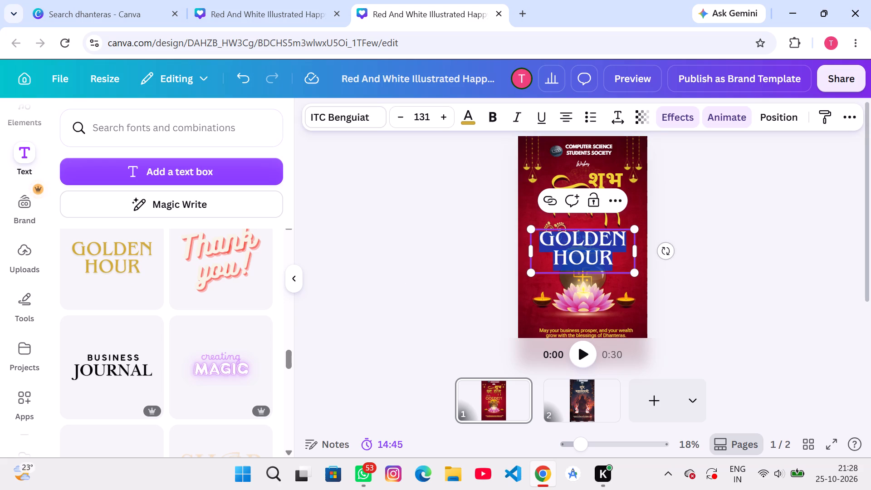
key(BackSpace)
key(ctrl+v)
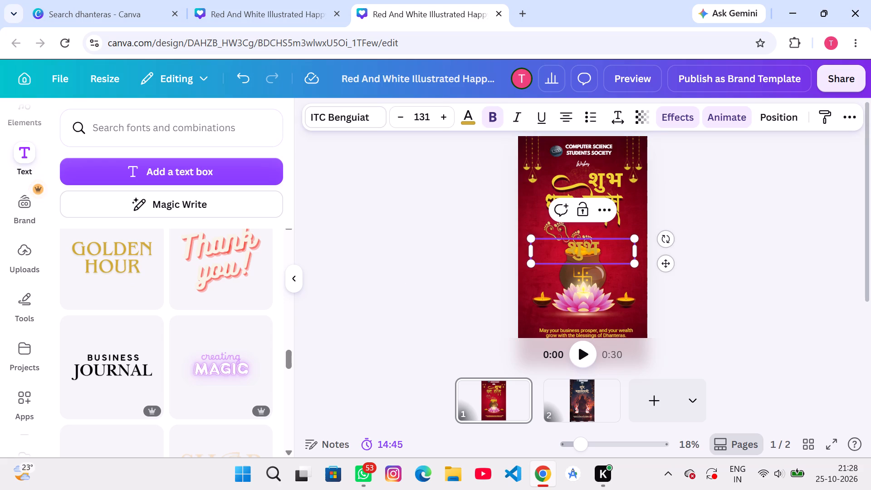
click(581, 208)
Apply the Splice effect in black to the शुभ text above the तेरस lettering.
click(603, 176)
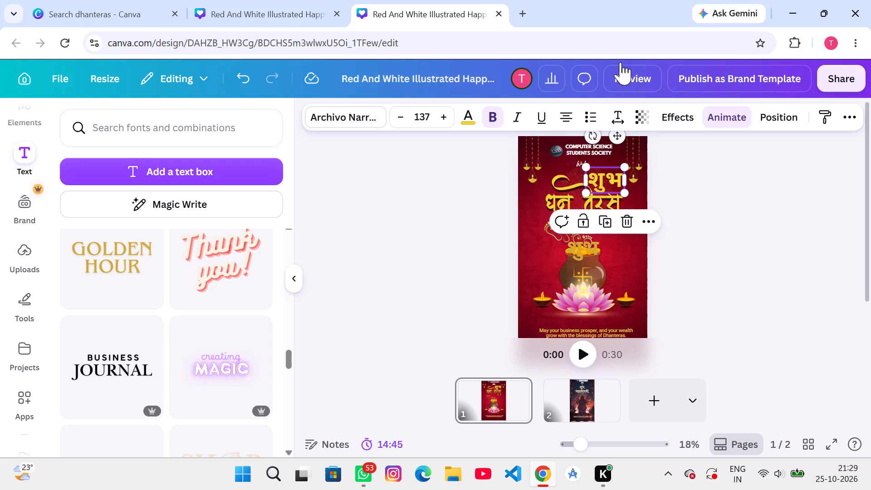
click(665, 114)
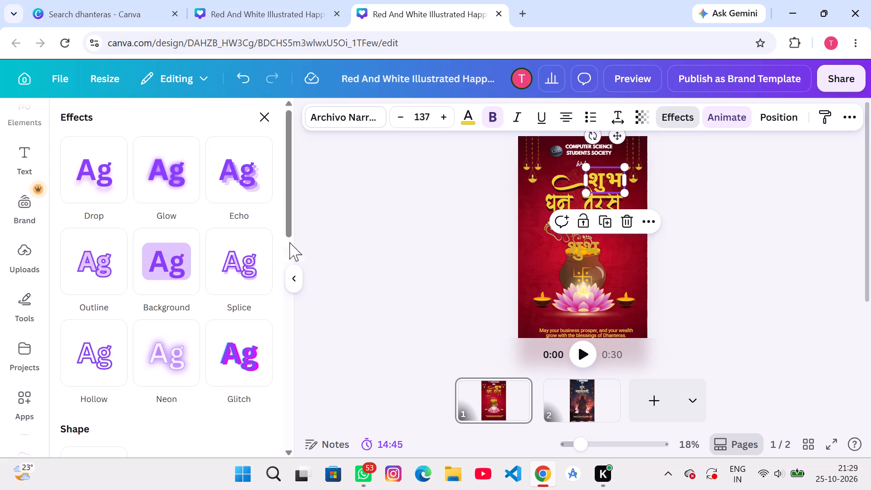
click(214, 250)
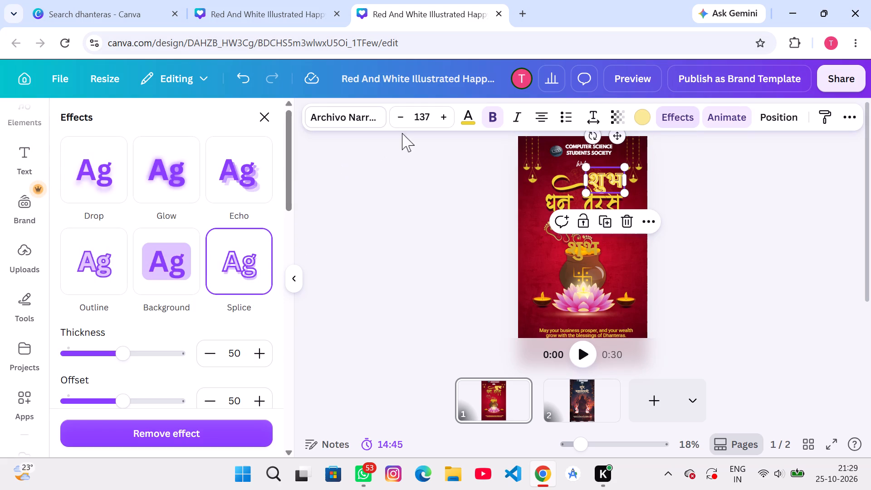
click(641, 118)
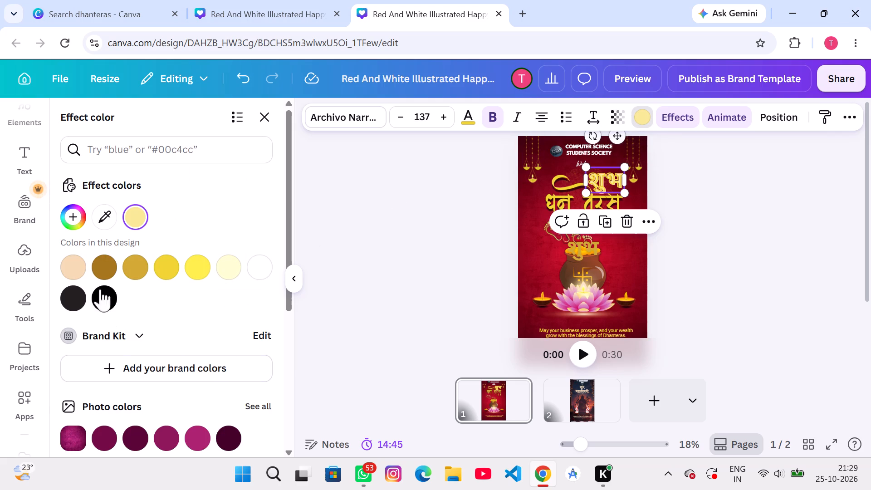
click(108, 304)
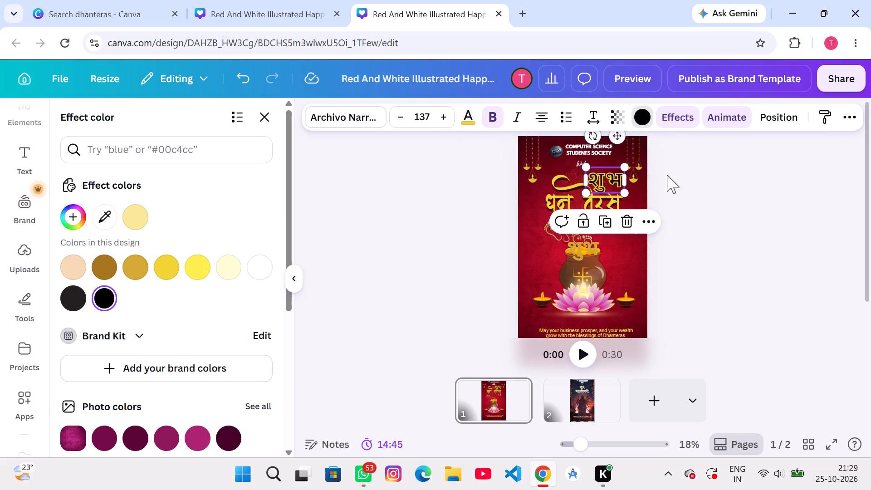
click(866, 316)
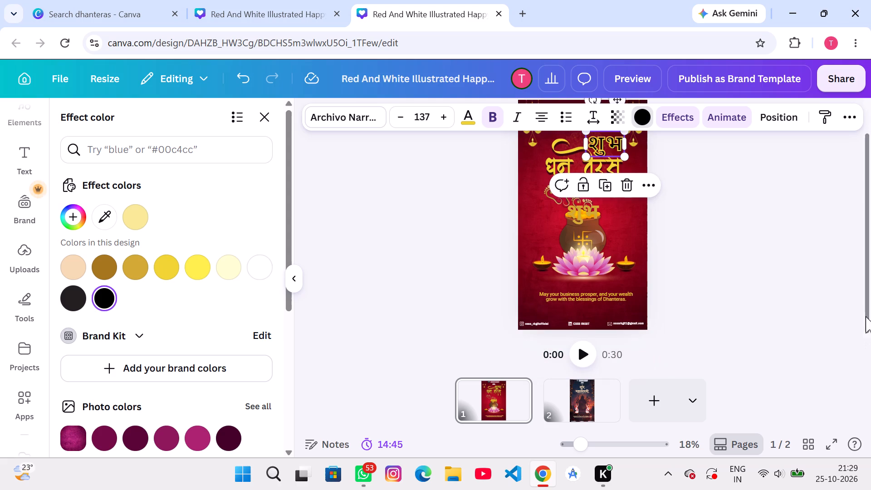
click(774, 270)
scroll(774, 270, up, 2)
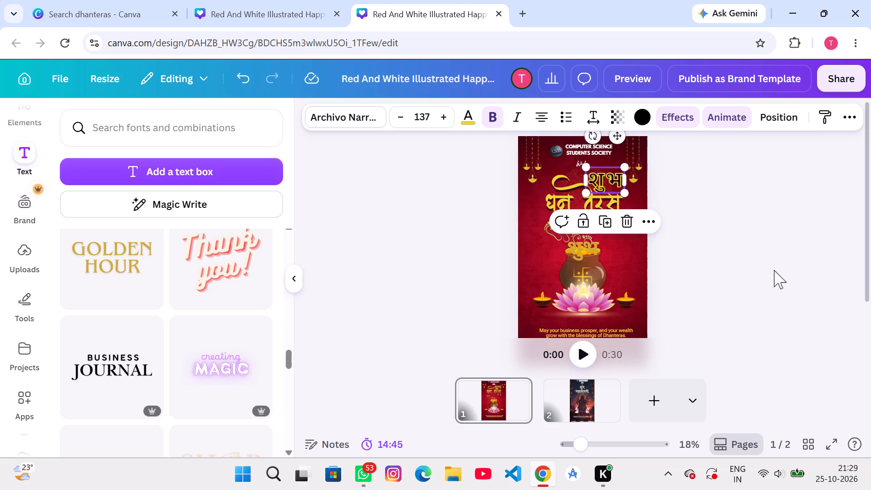
click(718, 266)
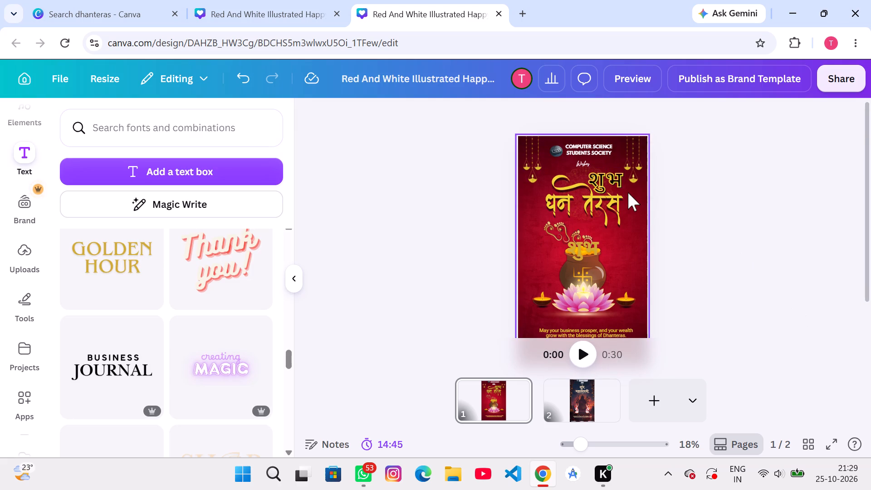
Move the धन तेरस lettering slightly down on page 1 and keep it unlocked.
drag(589, 197, 592, 202)
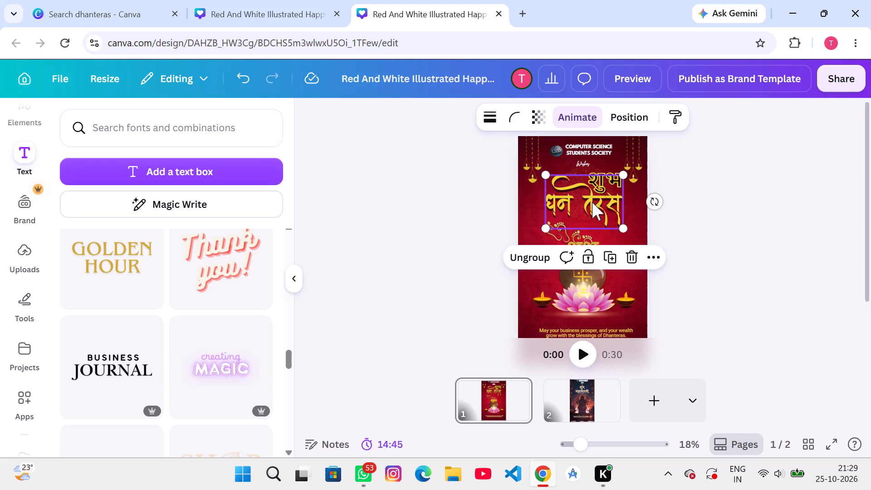
drag(592, 202, 587, 208)
click(590, 167)
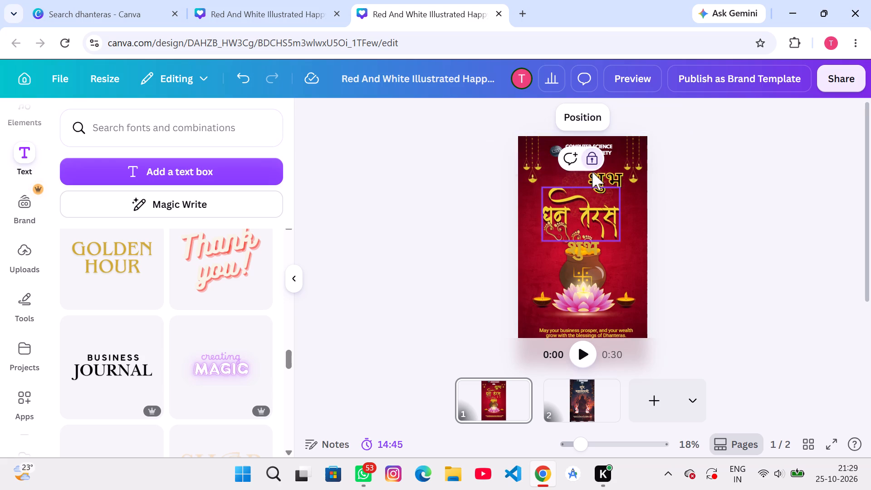
click(590, 156)
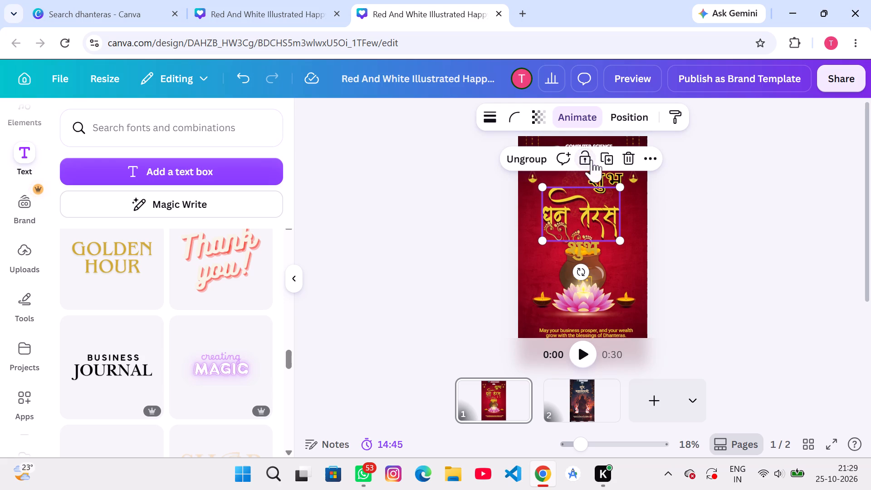
Move the black-outlined शुभ text down to sit just above the तेरस lettering.
drag(599, 175, 599, 186)
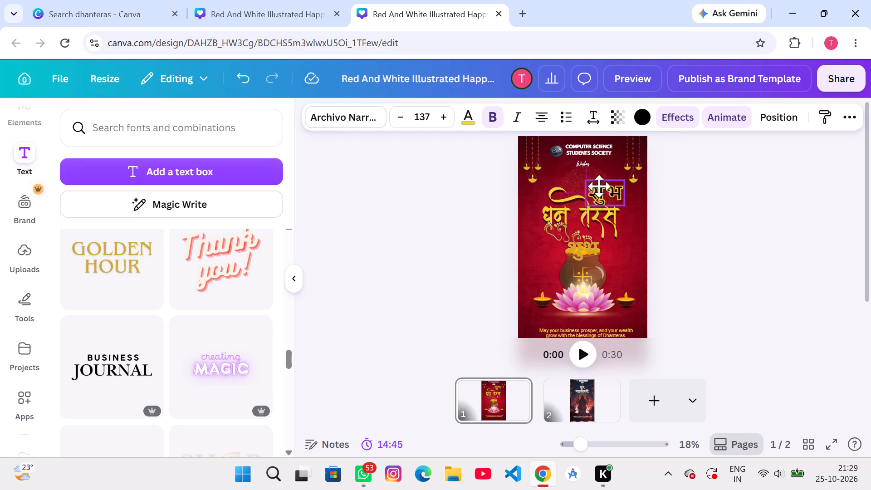
drag(599, 186, 598, 186)
click(681, 222)
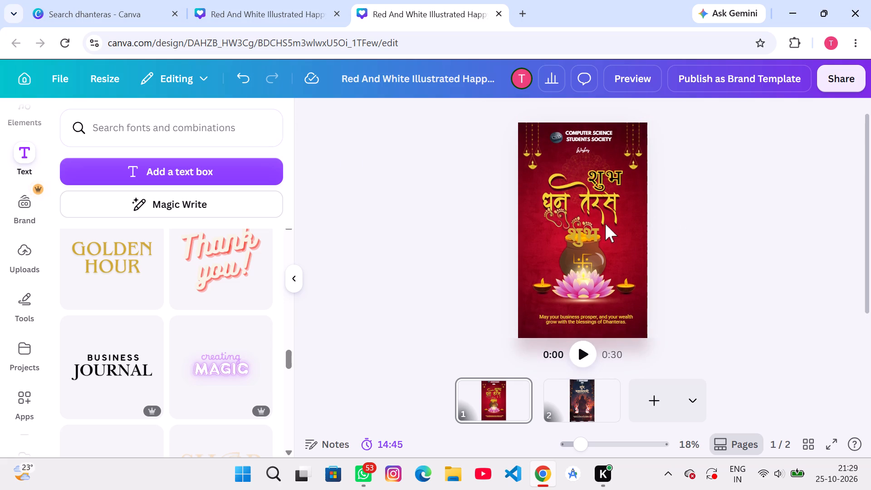
Undo the recent position changes to the शुभ text and the धन तेरस lettering on page 1.
key(ctrl+z)
key(ctrl+z)
key(ctrl+z)
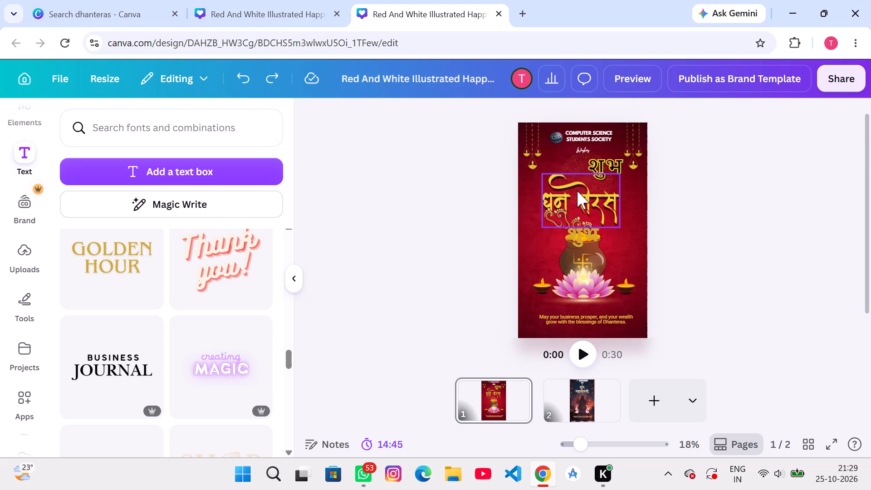
key(ctrl+z)
click(706, 230)
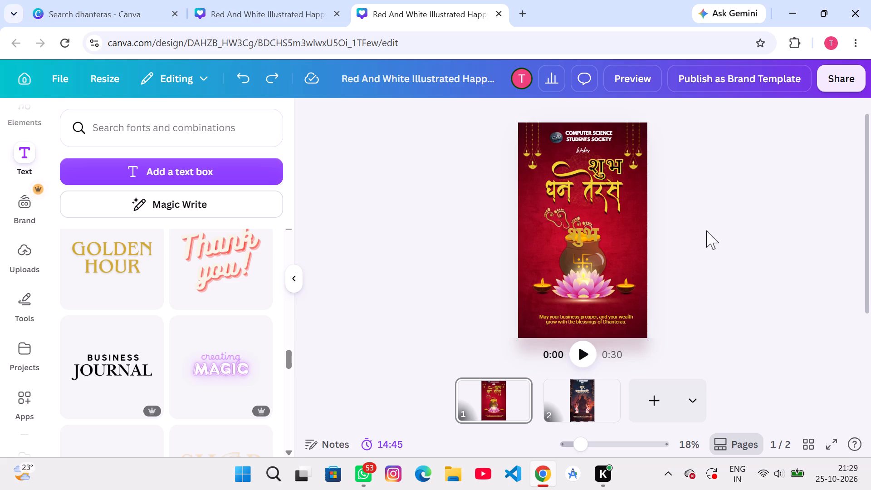
Unlock the extra शुभ text overlapping the top of the gold pot on page 1 and delete it.
click(574, 236)
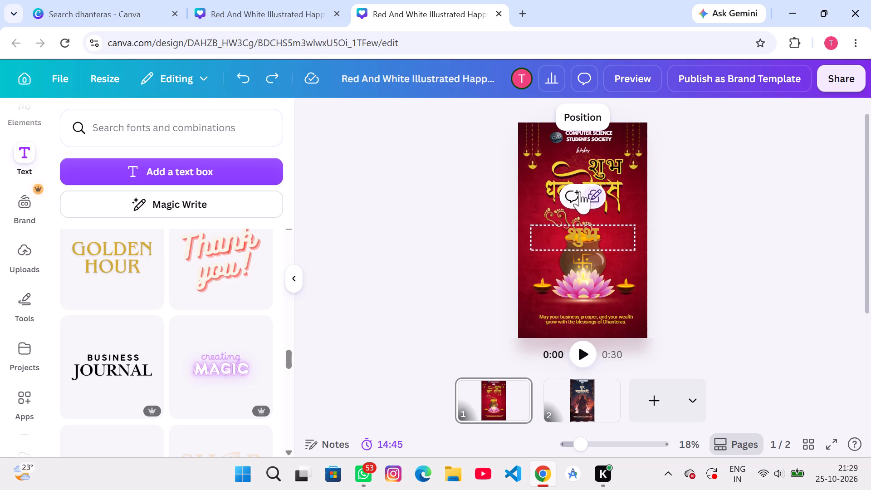
click(593, 196)
click(593, 196)
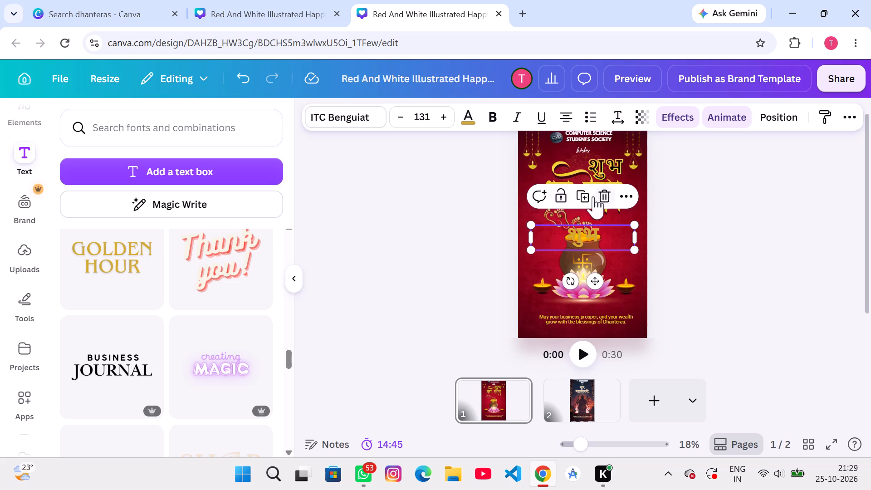
click(597, 191)
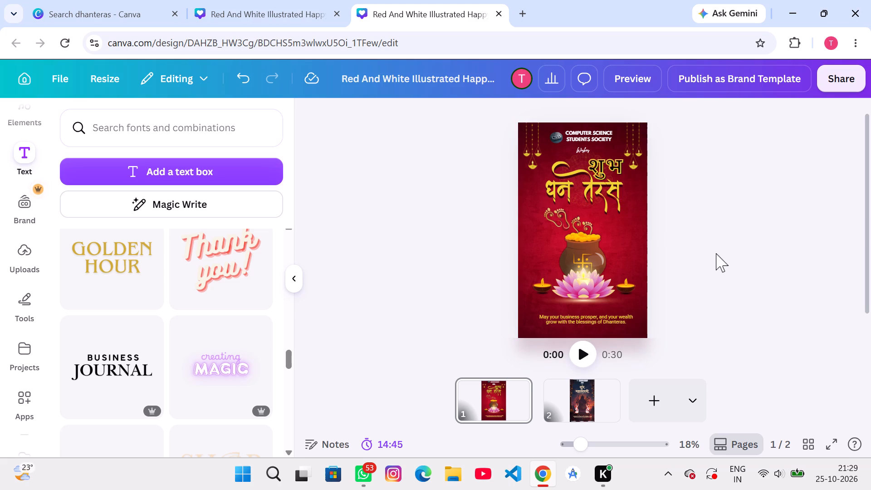
Nudge the "May your business prosper" message below the lotus slightly upward and a little to the right, and leave it deselected.
scroll(716, 253, right, 1)
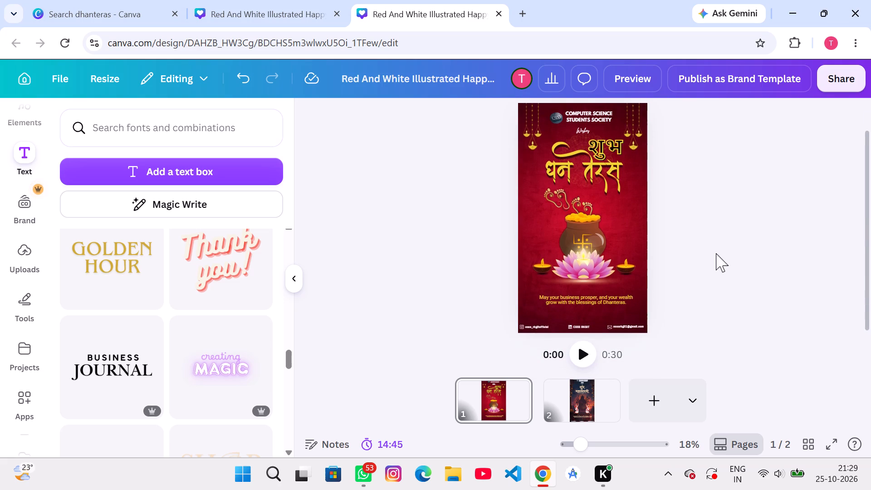
scroll(716, 253, right, 1)
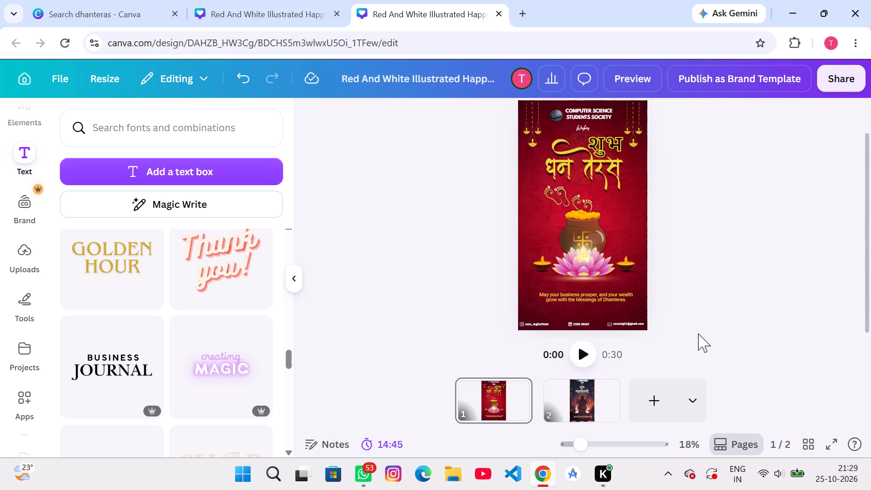
click(612, 296)
key(shift+Up)
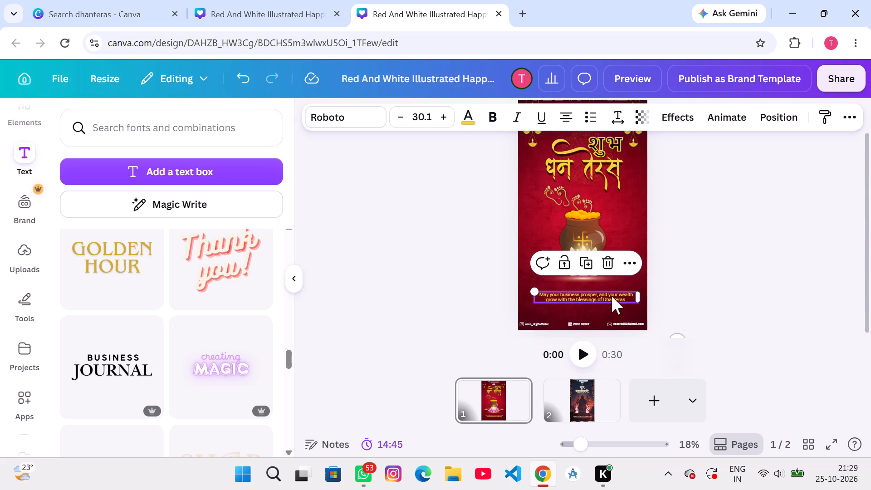
key(Up)
key(Up)
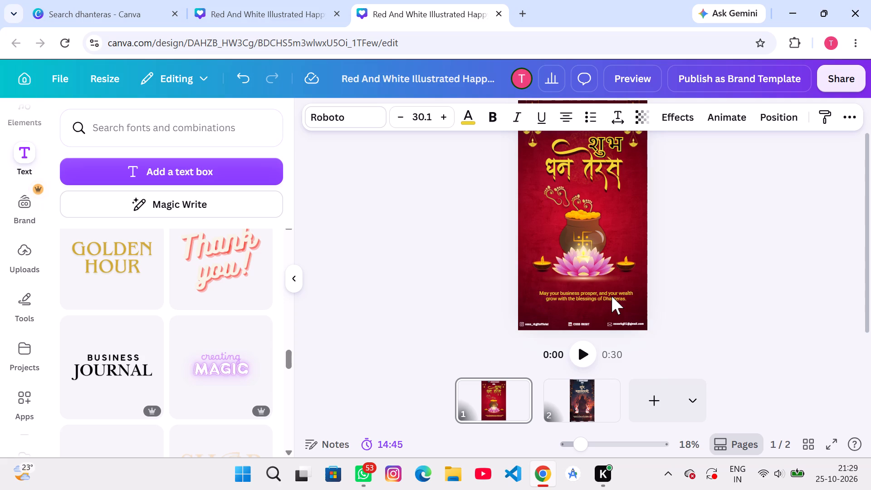
key(Up)
key(Up)
key(Up)
key(Up)
key(Up)
key(Up)
key(Up)
key(Up)
key(Right)
key(Right)
key(Right)
key(Right)
key(Right)
key(Right)
key(Right)
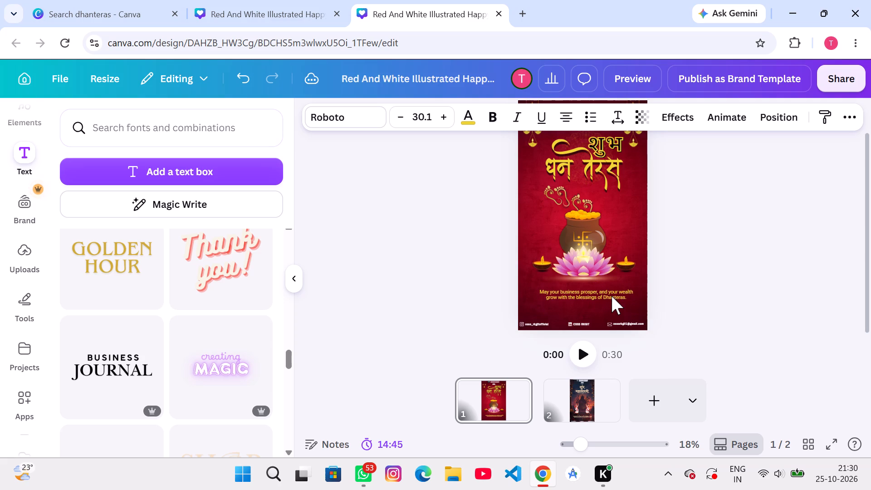
key(Up)
key(Up)
key(Up)
key(Up)
key(Up)
key(Up)
key(Up)
key(Up)
key(Up)
key(Up)
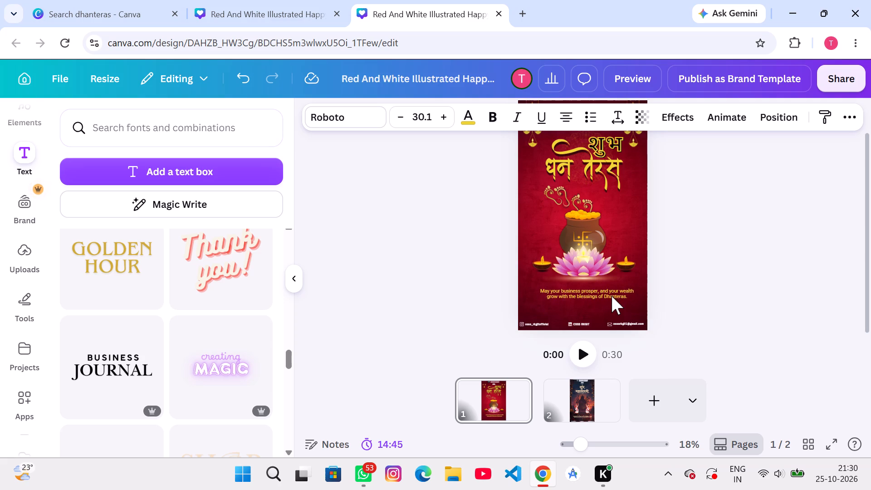
key(Left)
key(Left)
key(Left)
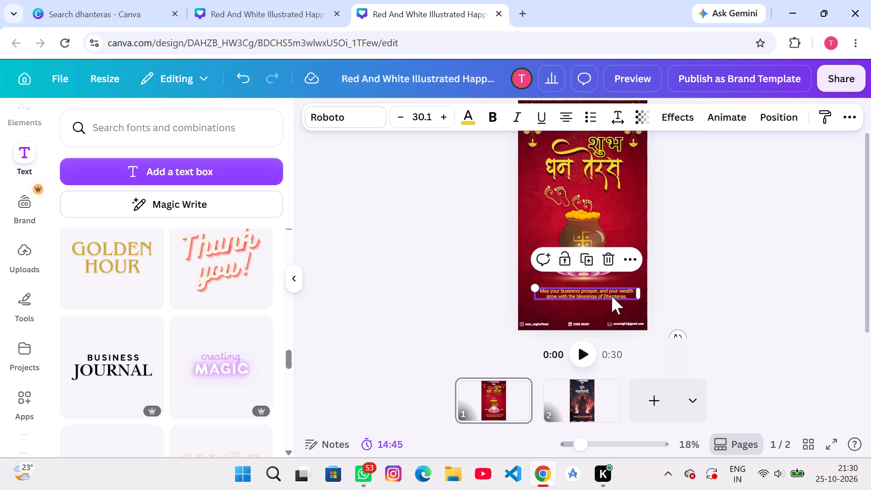
key(Right)
key(Right)
key(Right)
key(Right)
key(Right)
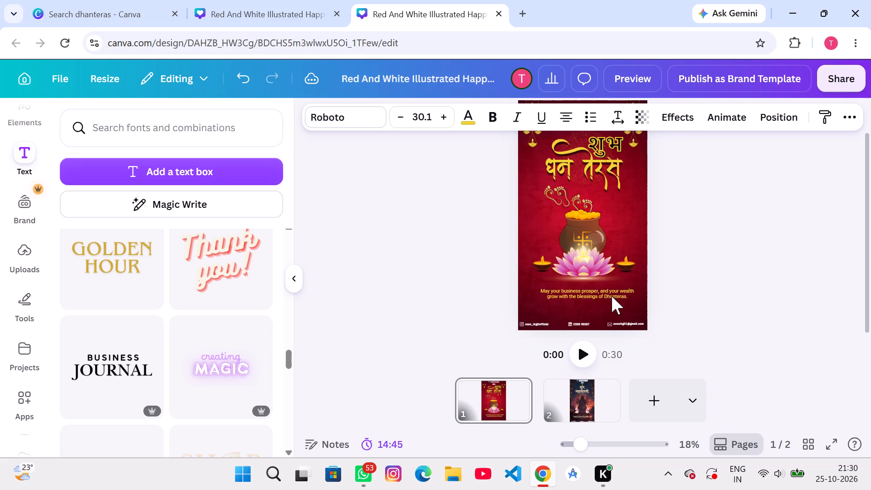
scroll(612, 296, up, 1)
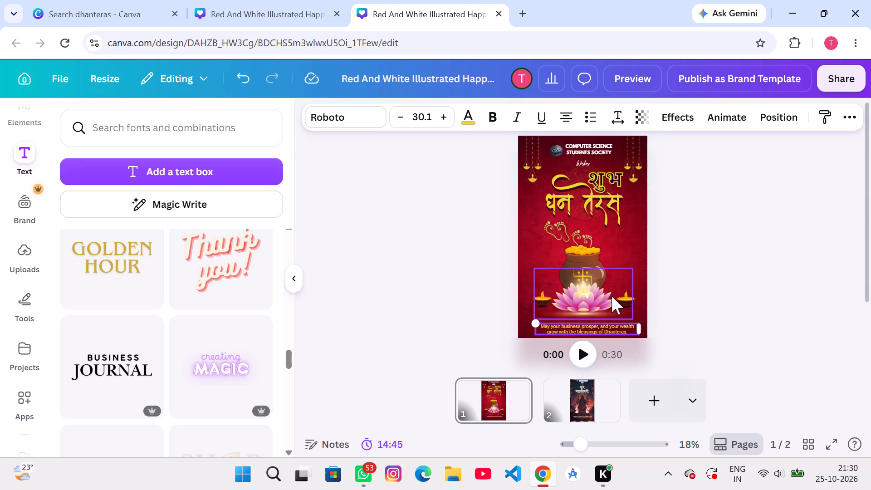
scroll(612, 296, up, 1)
scroll(612, 296, down, 1)
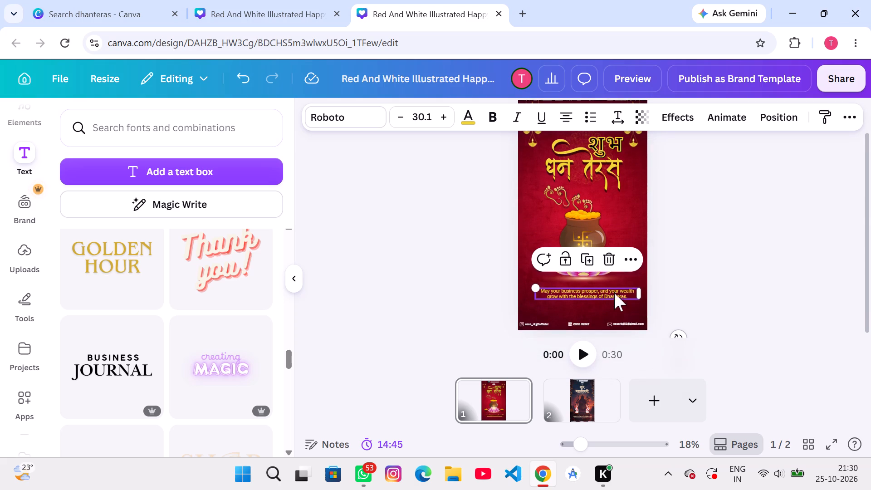
click(699, 230)
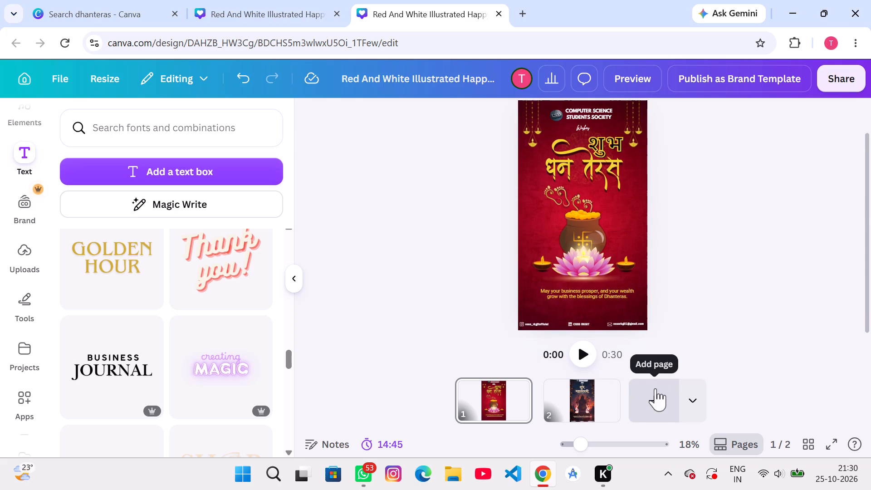
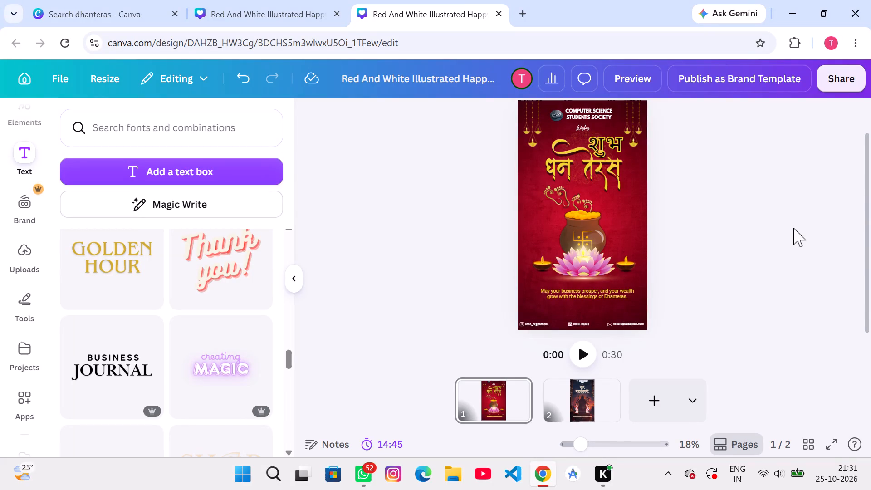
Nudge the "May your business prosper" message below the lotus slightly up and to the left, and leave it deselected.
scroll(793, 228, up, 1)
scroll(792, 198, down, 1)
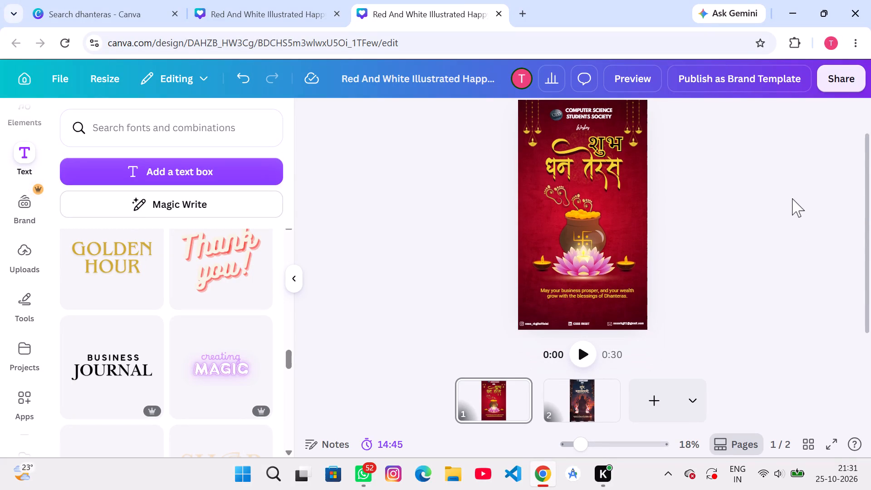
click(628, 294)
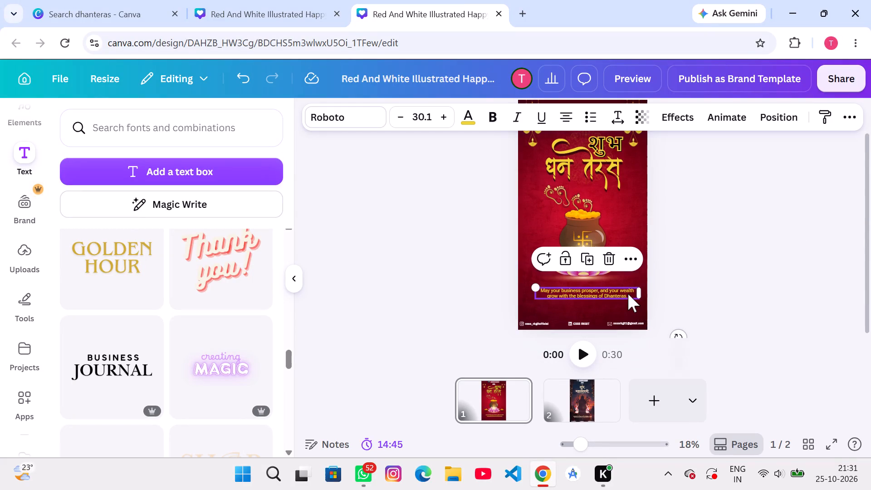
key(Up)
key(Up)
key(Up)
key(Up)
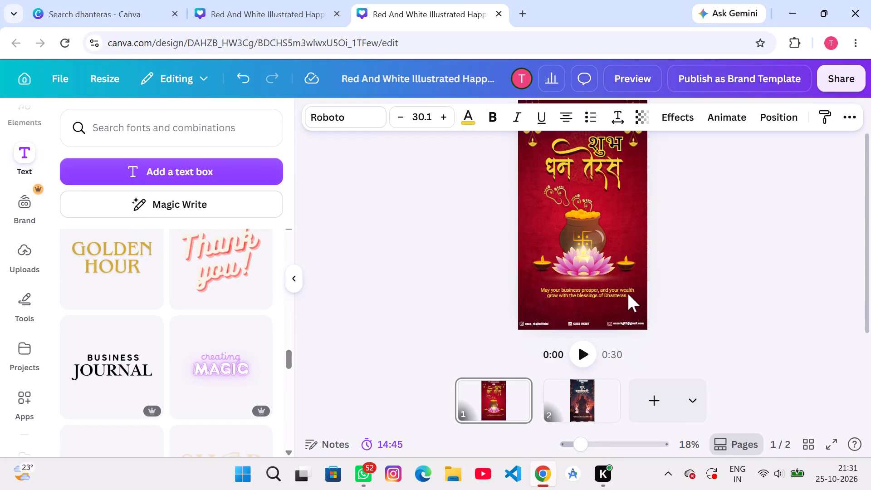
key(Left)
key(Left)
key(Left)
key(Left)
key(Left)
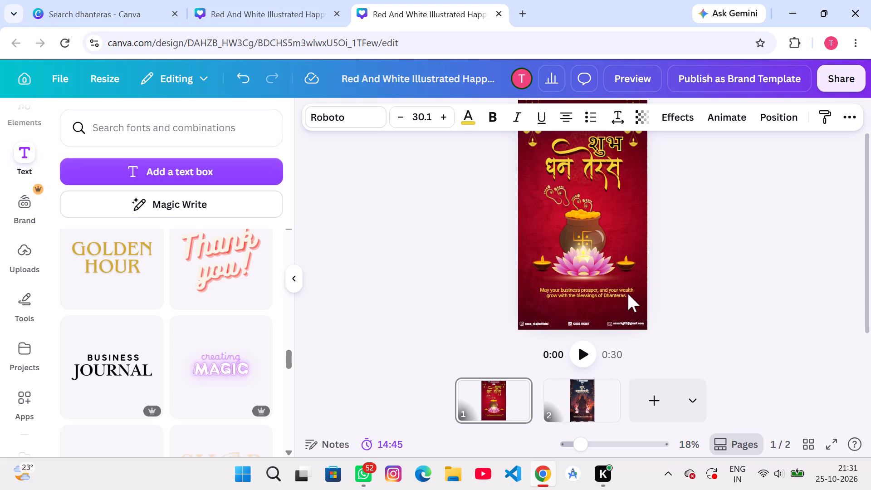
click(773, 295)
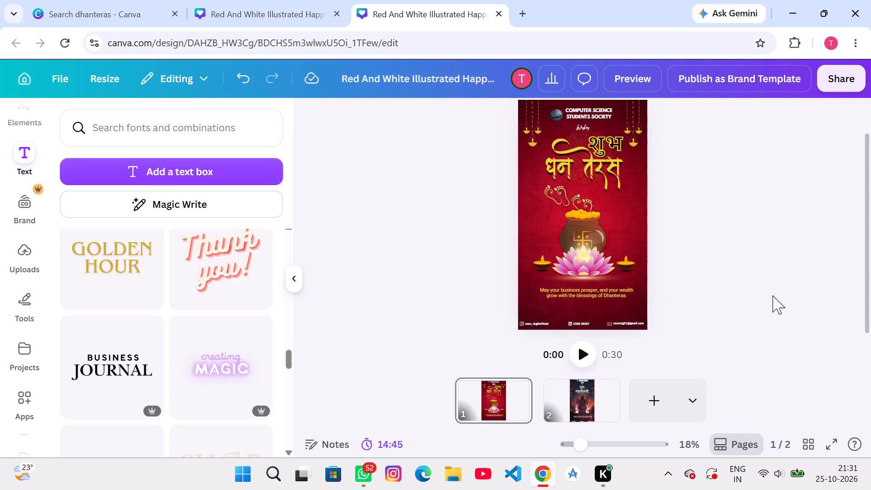
Scale the शुभ text above the तेरस lettering down to font size 133 and shift it slightly to the right.
scroll(773, 295, up, 1)
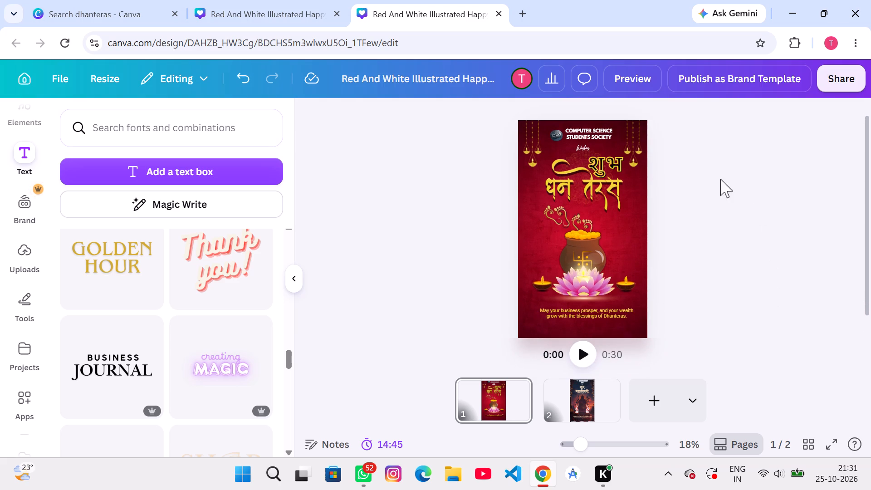
click(613, 165)
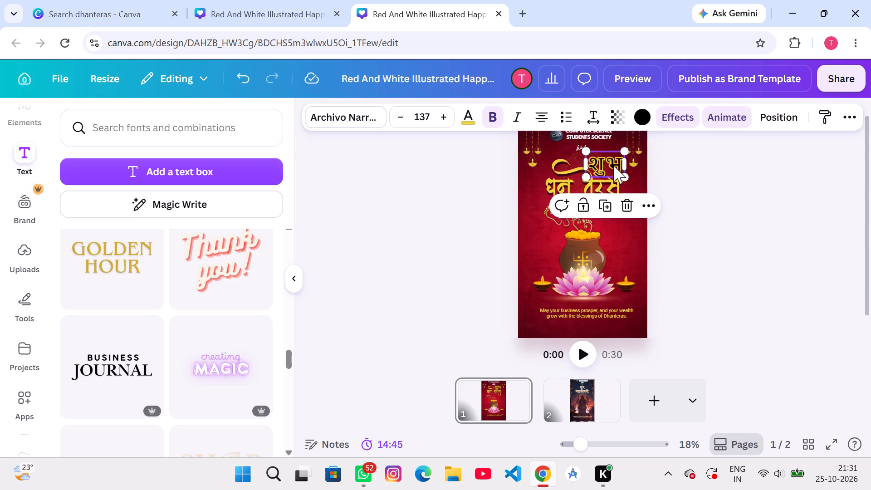
click(621, 152)
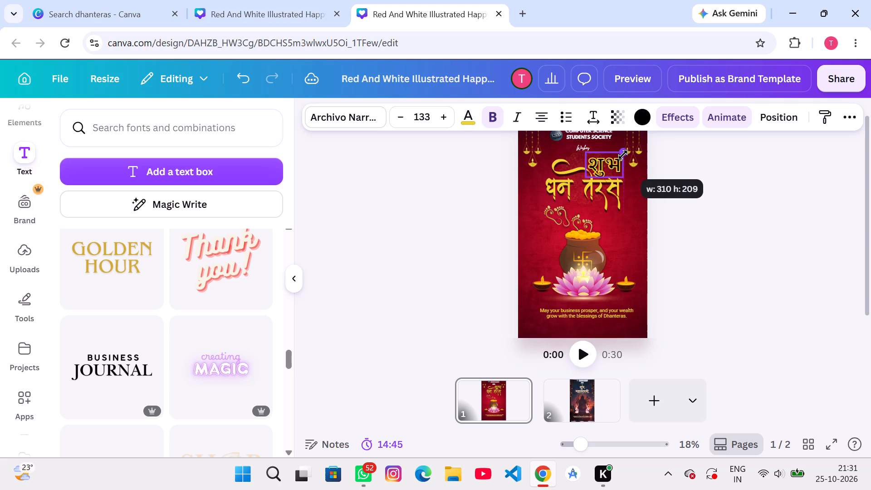
click(613, 167)
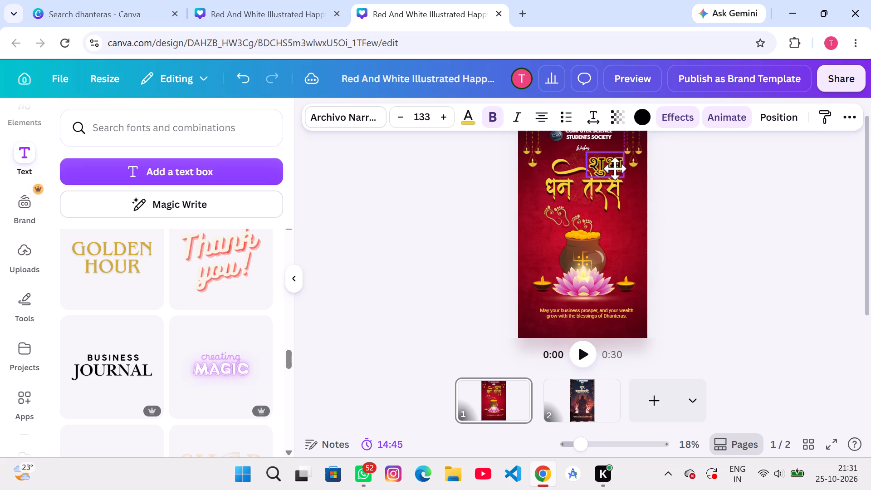
click(781, 231)
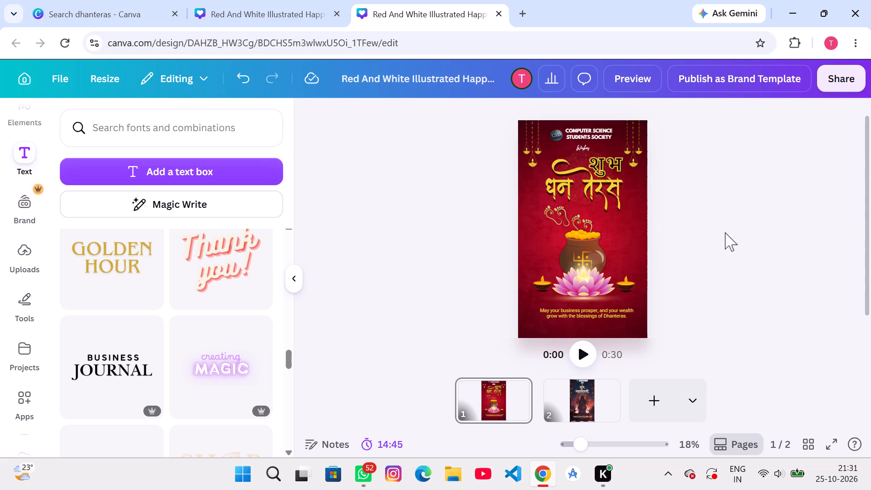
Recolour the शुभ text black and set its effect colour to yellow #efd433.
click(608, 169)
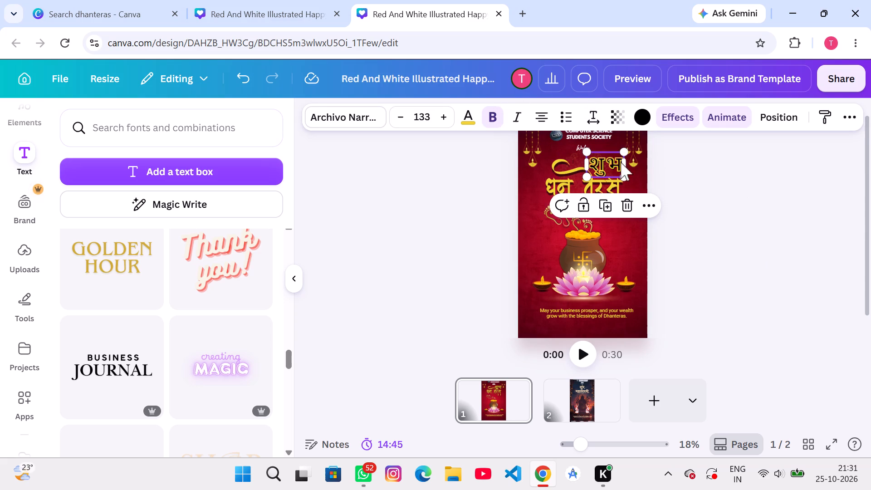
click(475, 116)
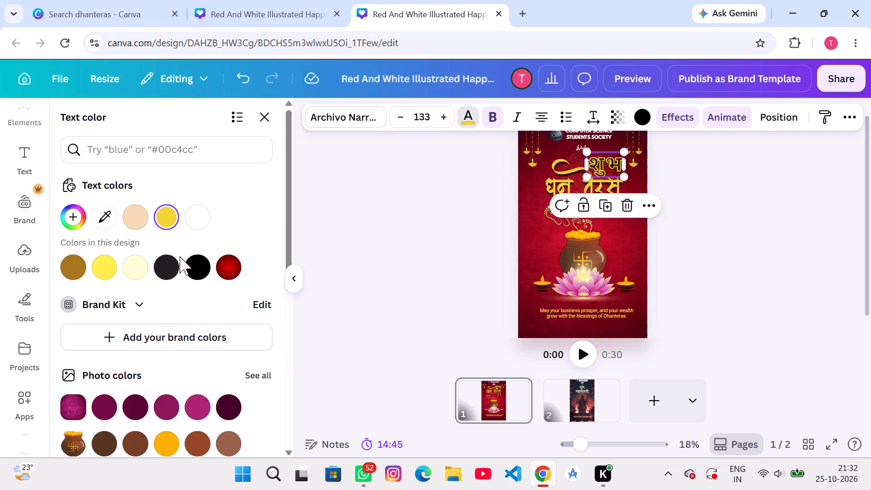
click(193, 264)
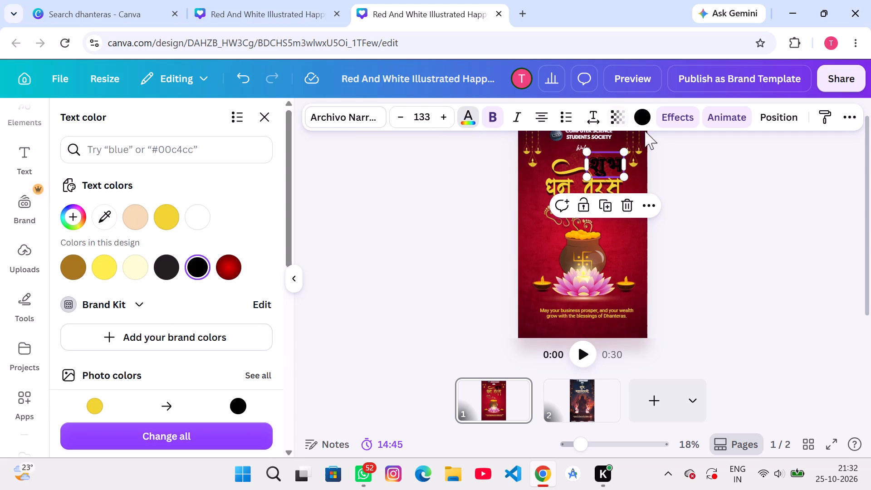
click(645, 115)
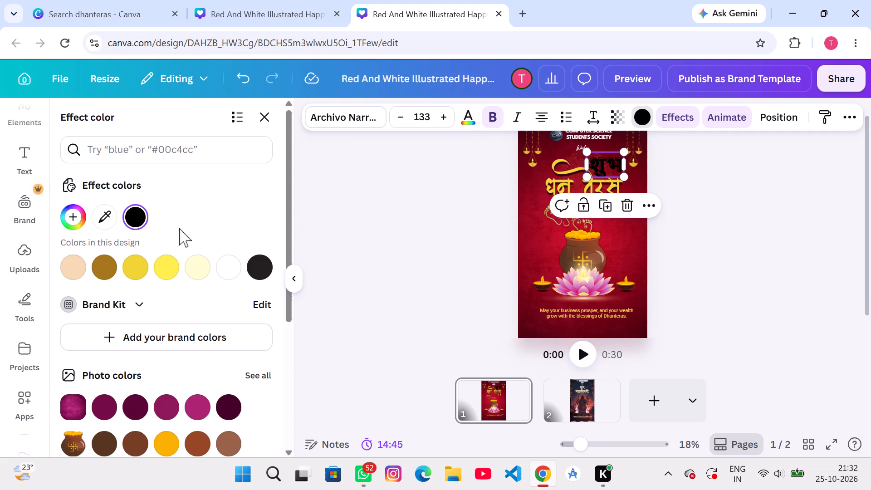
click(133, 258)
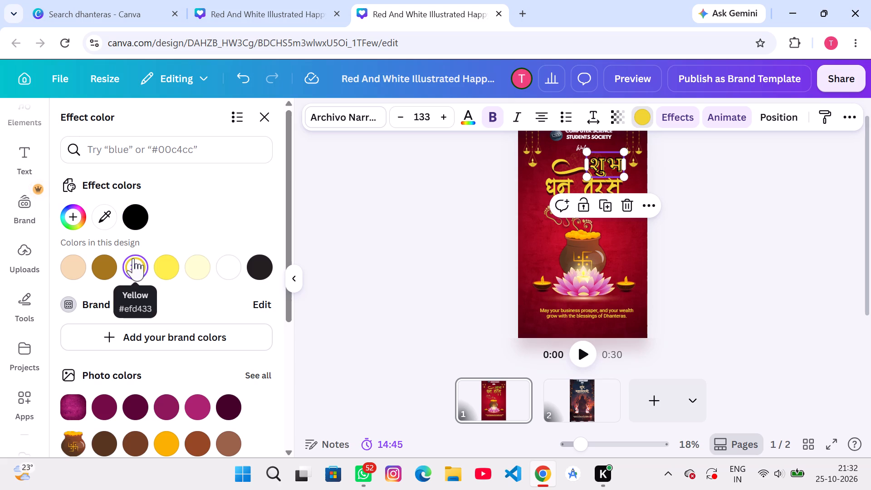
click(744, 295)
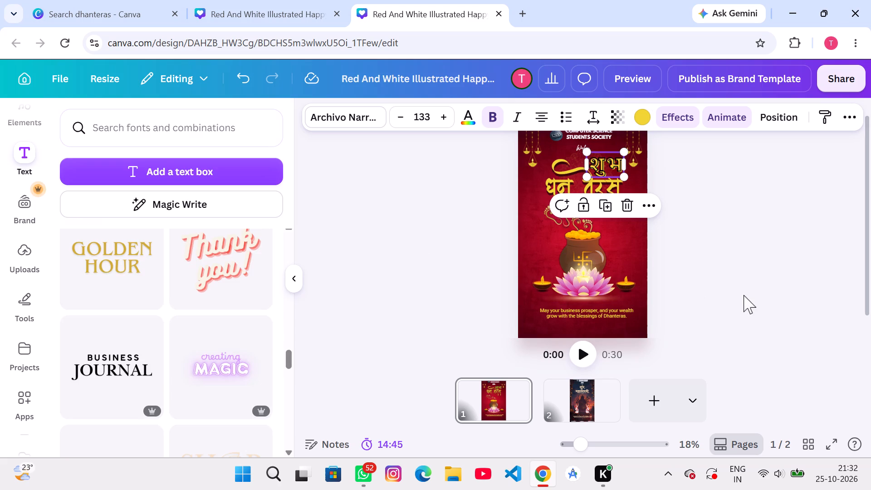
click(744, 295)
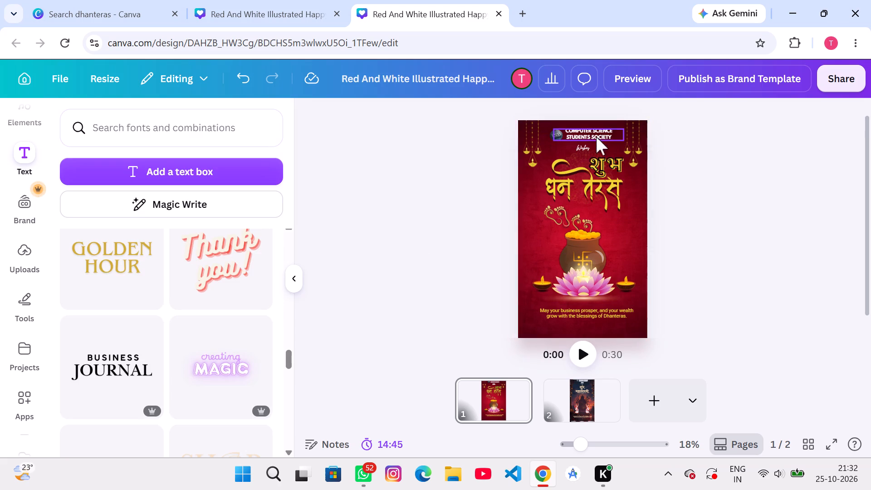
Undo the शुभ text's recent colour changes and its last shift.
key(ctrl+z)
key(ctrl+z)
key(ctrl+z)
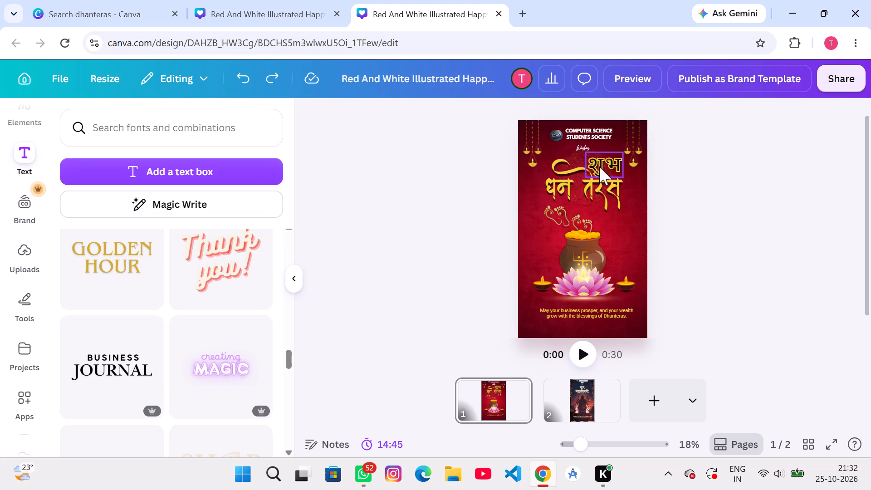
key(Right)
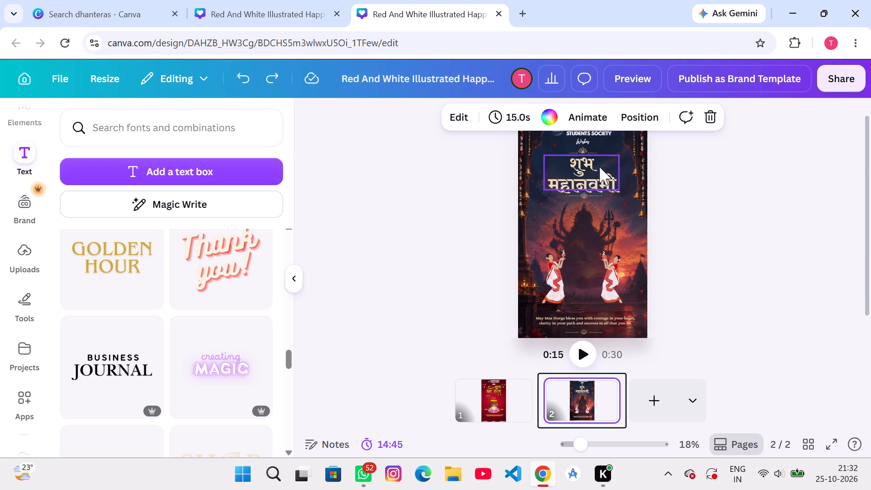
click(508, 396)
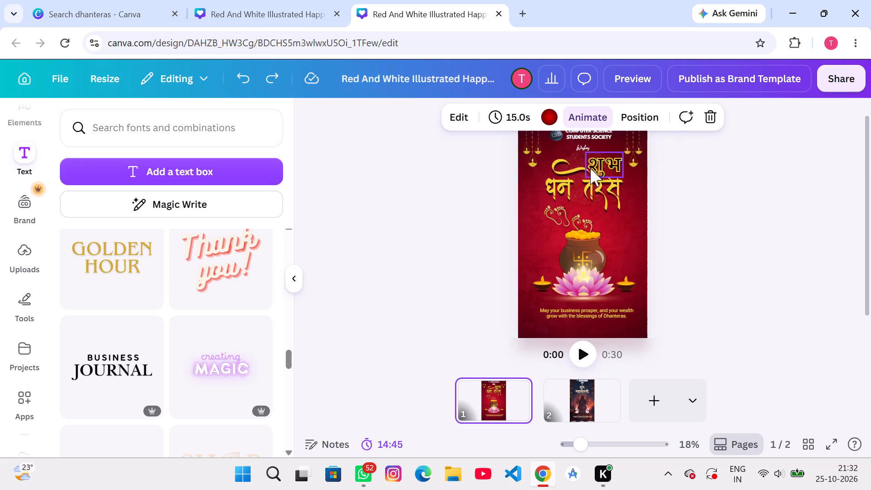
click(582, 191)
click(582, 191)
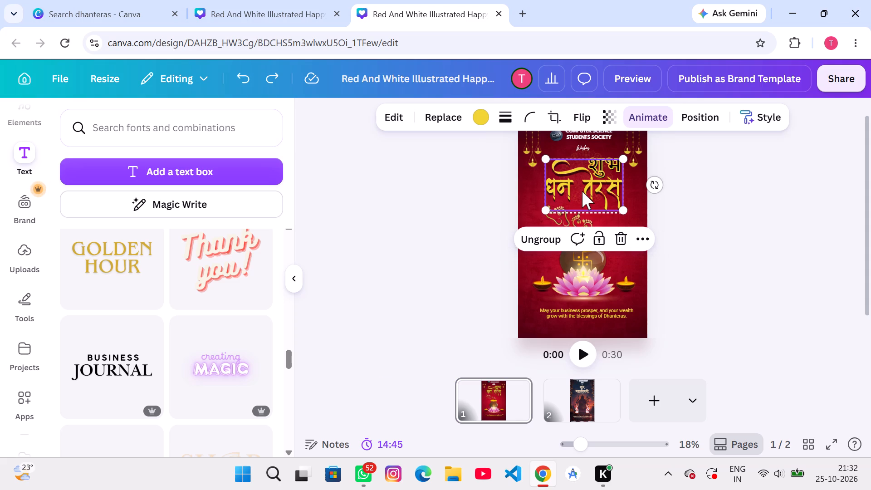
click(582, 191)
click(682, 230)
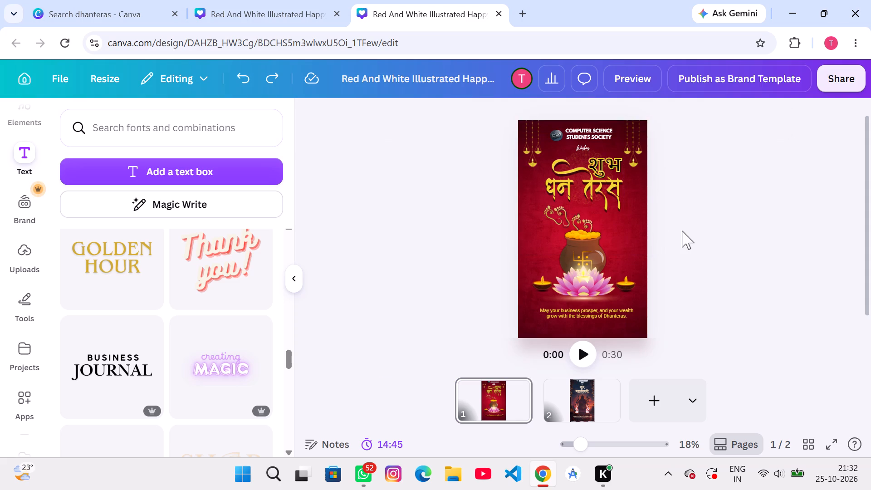
Nudge the grouped धन तेरस lettering on page 1 slightly downward and leave it deselected.
click(617, 196)
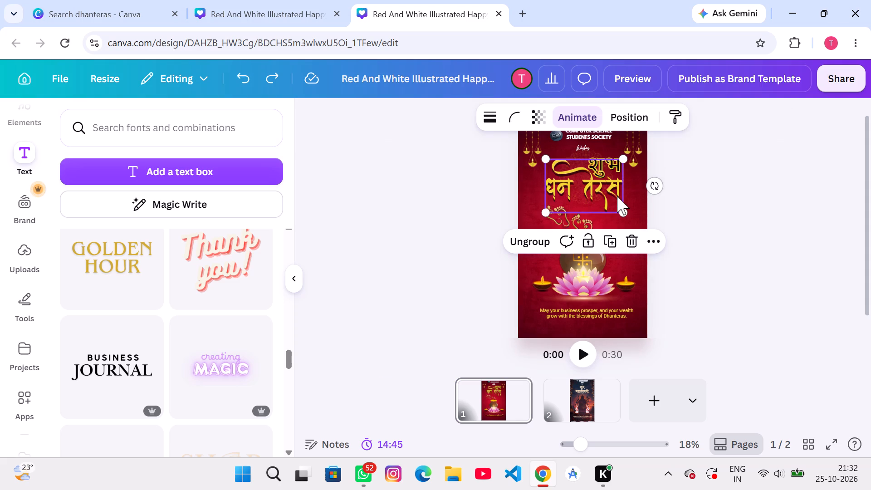
key(Down)
key(Down)
key(Down)
key(Down)
key(Down)
key(Down)
key(Down)
key(Down)
key(Down)
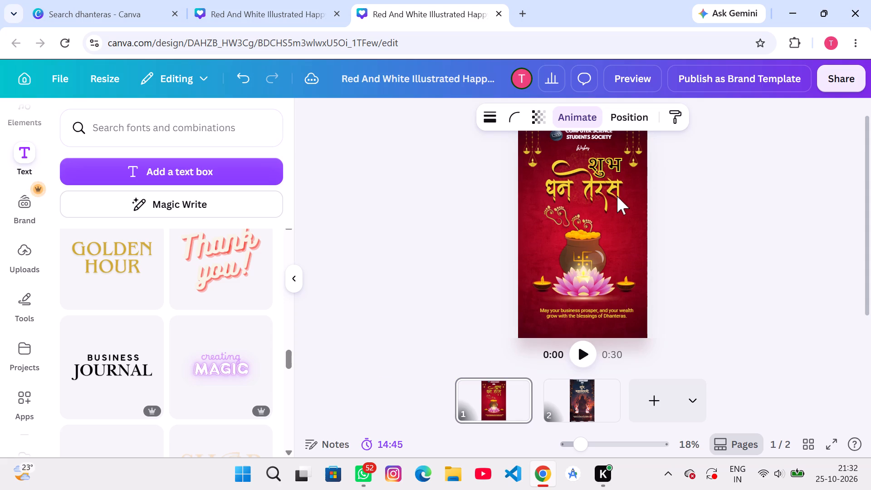
key(Down)
key(Down)
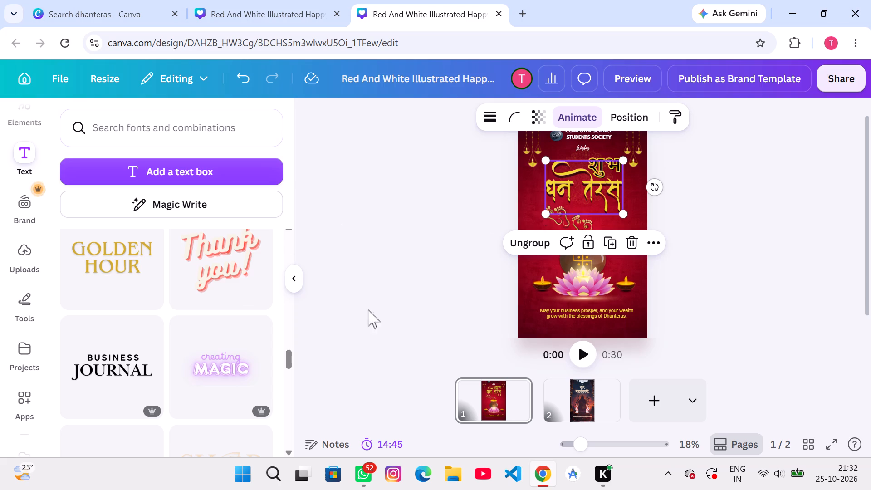
drag(870, 283, 795, 272)
click(795, 272)
Delete the "May your business prosper" message below the lotus on page 1.
scroll(795, 272, down, 1)
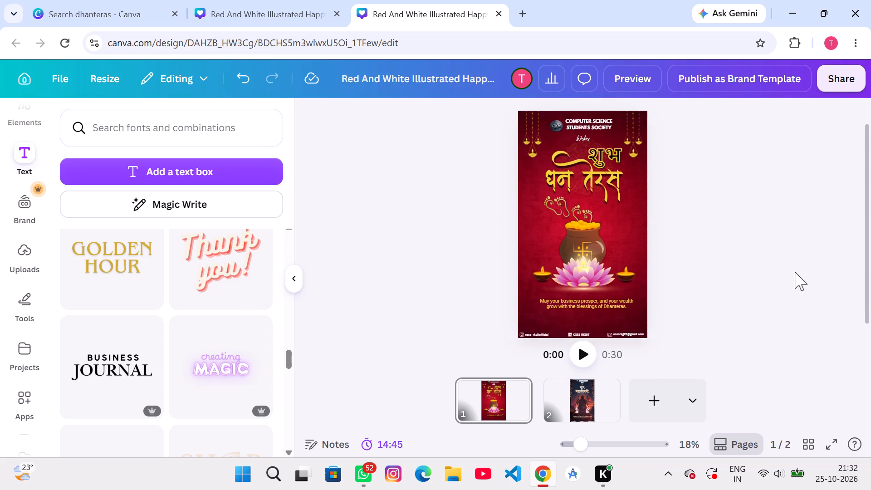
scroll(795, 272, down, 1)
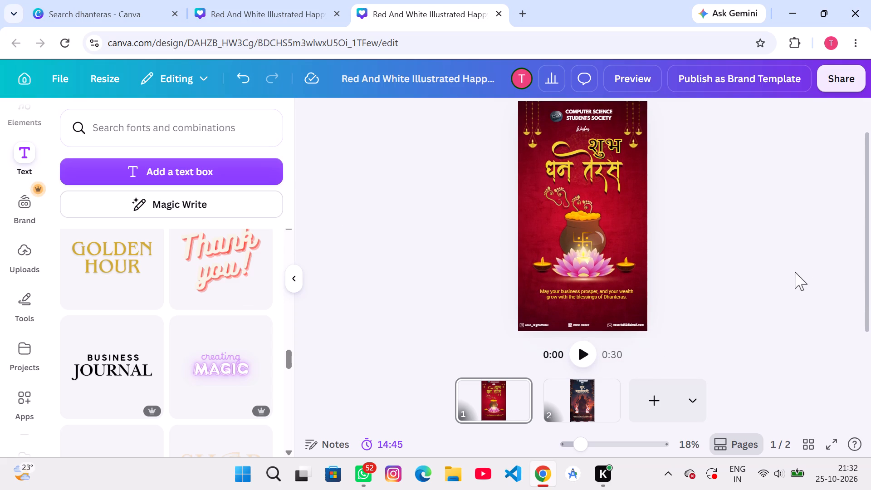
scroll(795, 272, down, 1)
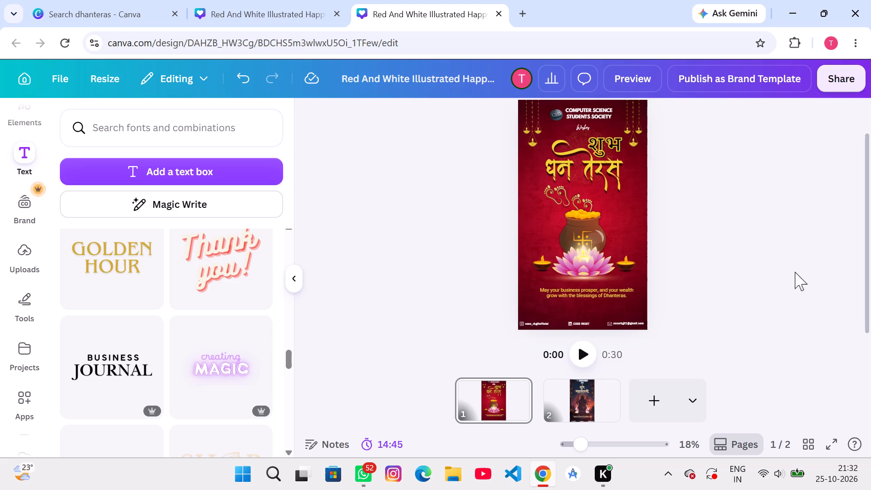
click(604, 292)
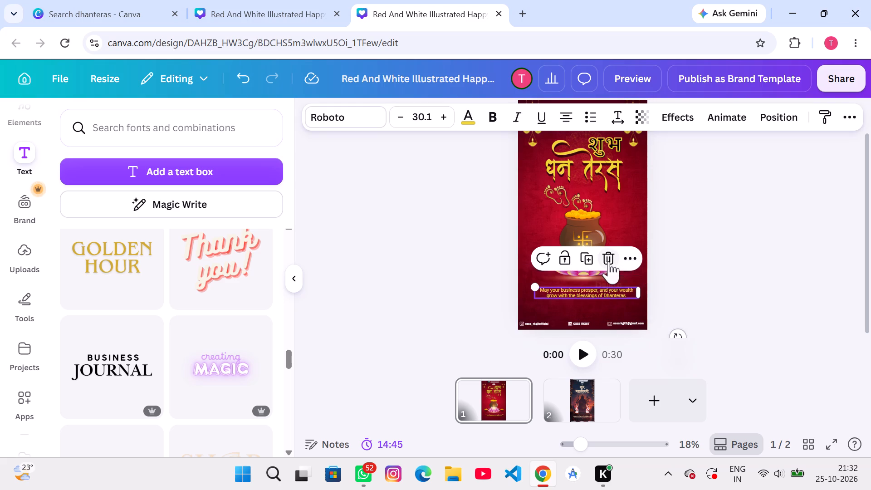
click(609, 261)
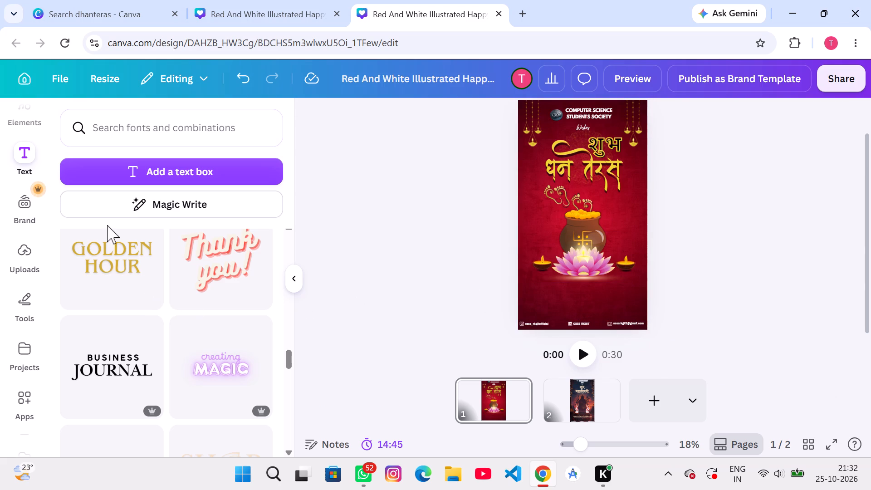
Search the Instagram Story templates for dhanteras.
click(23, 359)
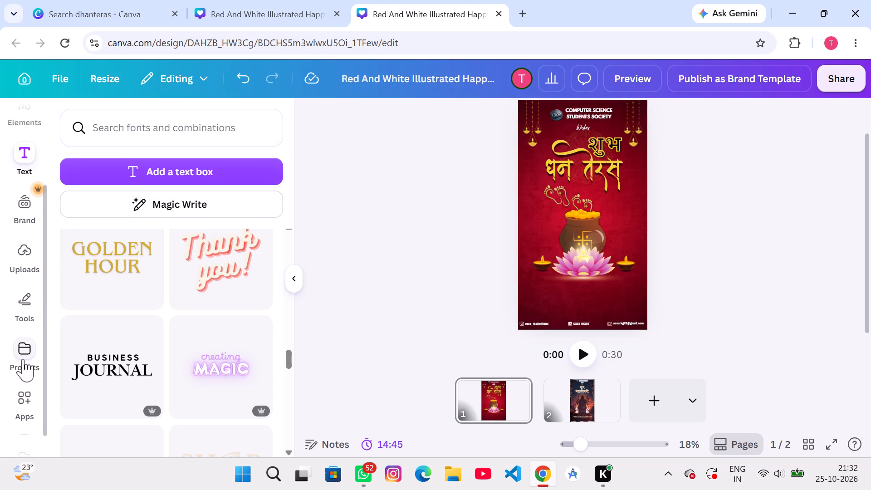
scroll(0, 229, up, 4)
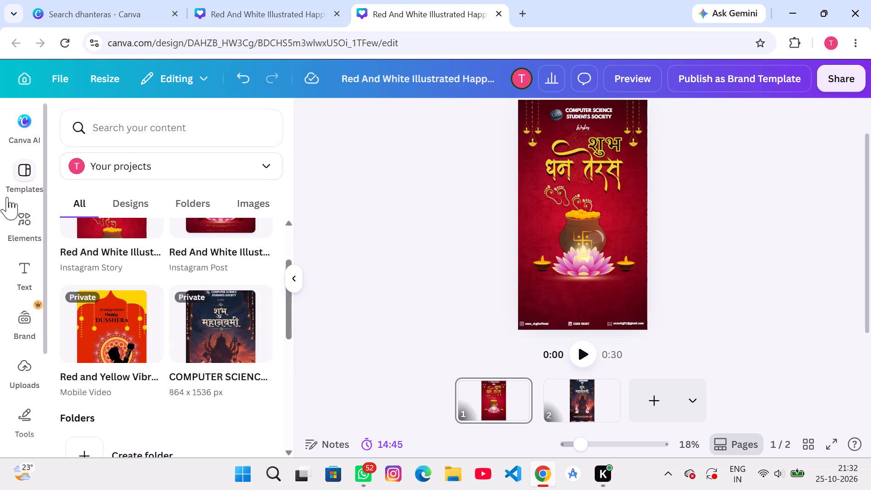
click(11, 190)
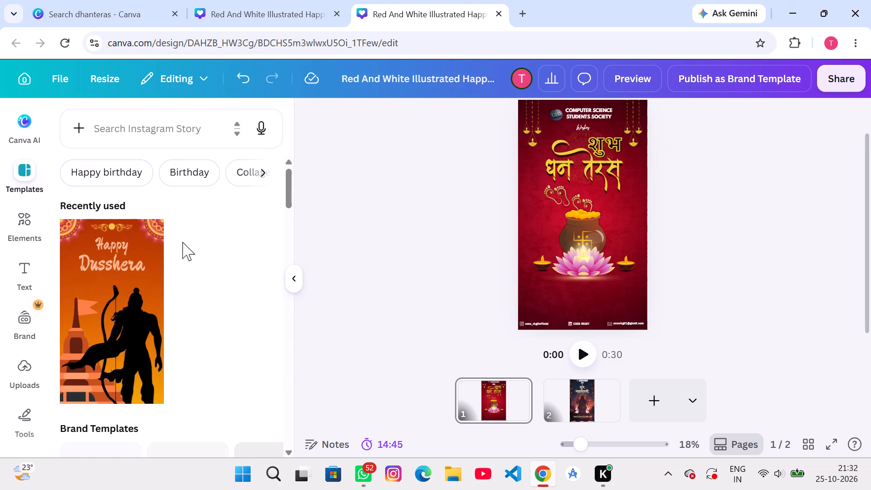
scroll(176, 279, down, 1)
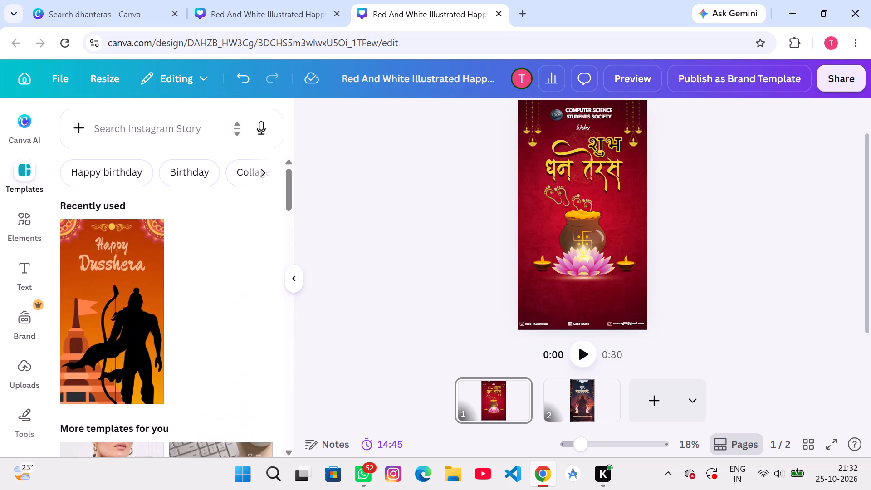
click(171, 134)
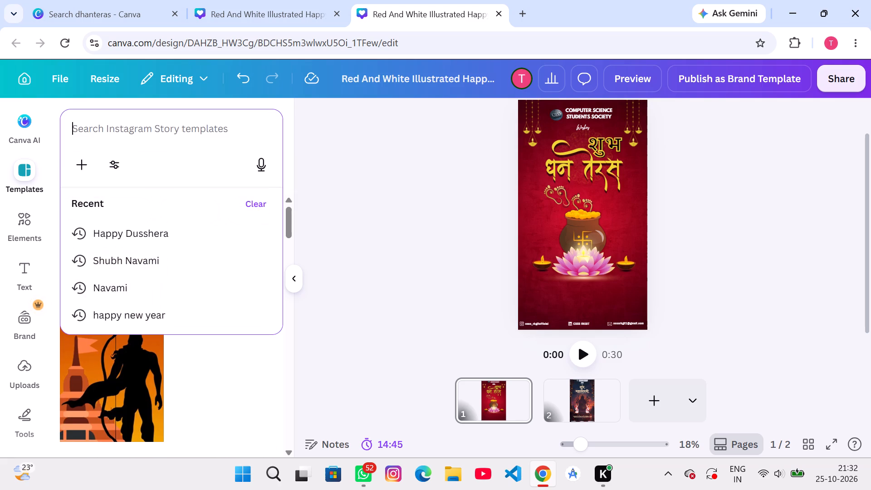
text(dh)
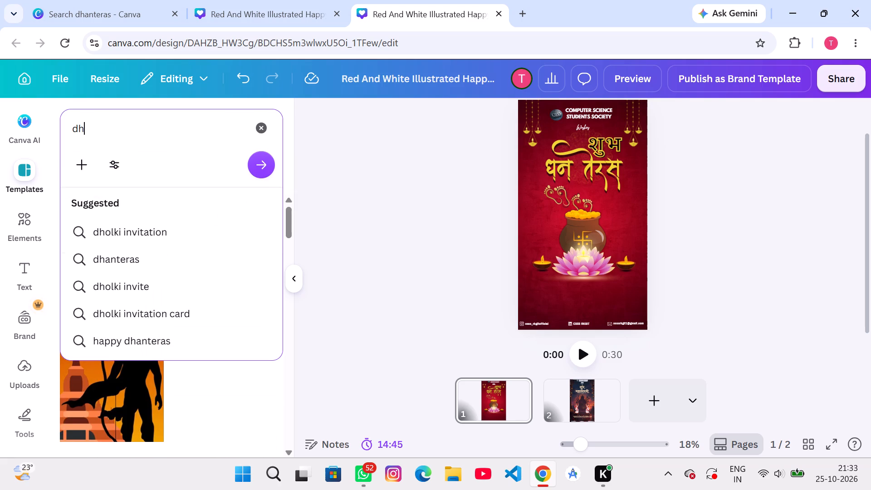
click(147, 257)
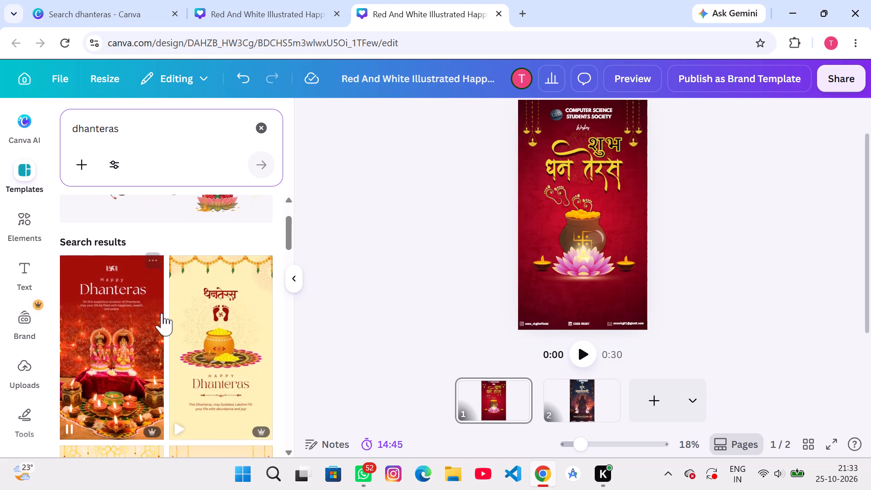
Browse the dhanteras template results for greeting wording and design ideas to use on page 1.
scroll(185, 257, left, 7)
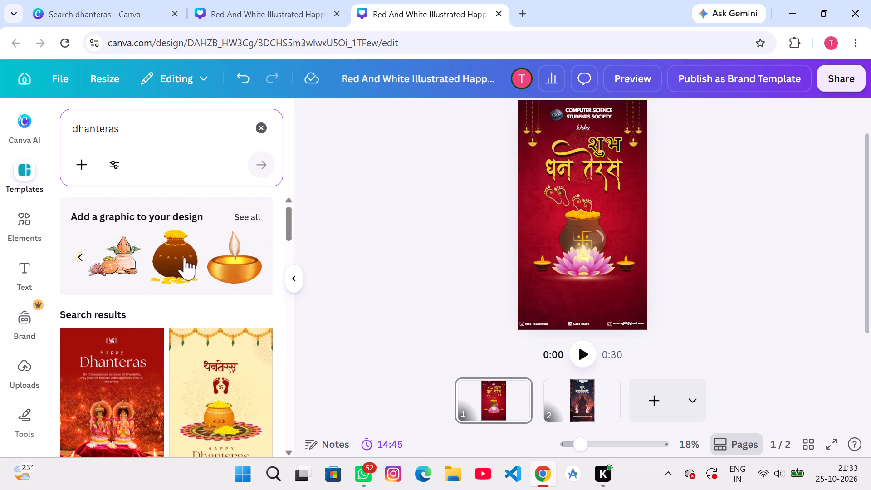
scroll(185, 257, right, 8)
scroll(196, 346, down, 1)
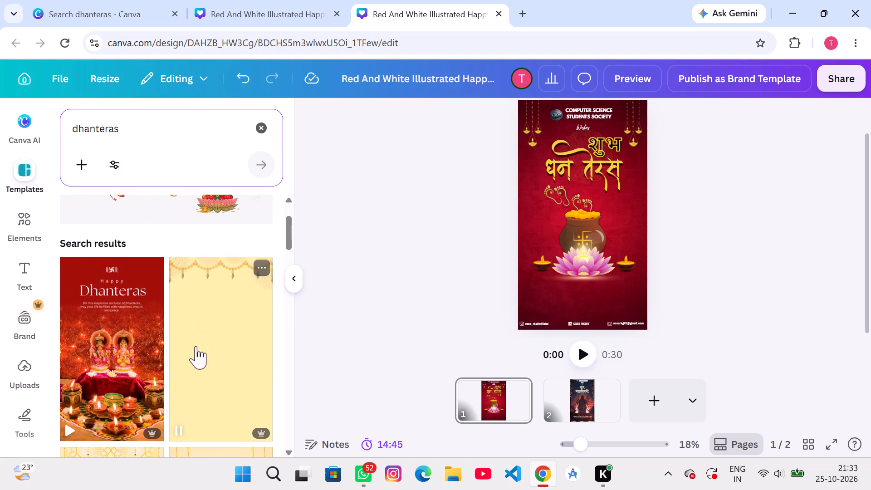
scroll(196, 346, down, 1)
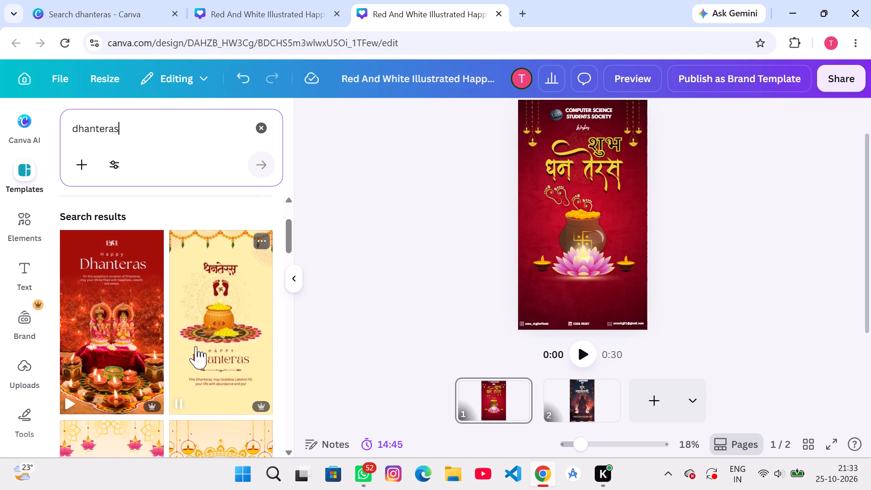
scroll(196, 346, down, 4)
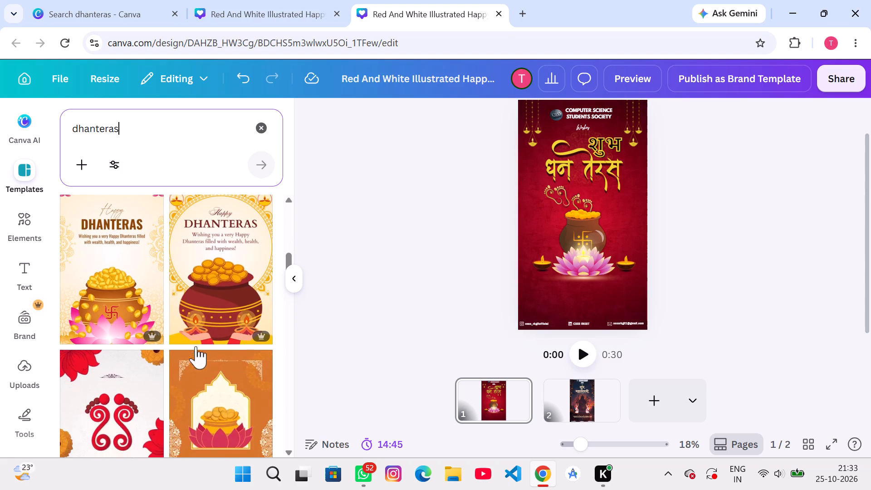
scroll(196, 346, down, 3)
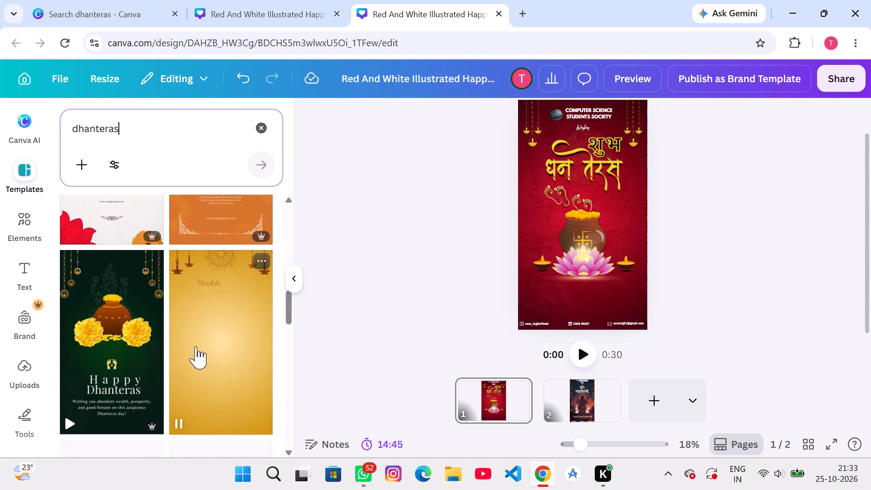
scroll(196, 346, down, 2)
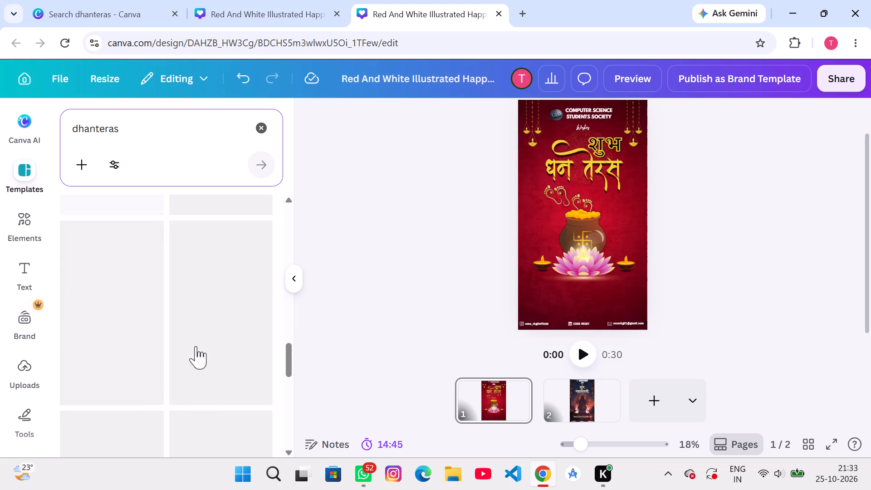
scroll(196, 346, down, 1)
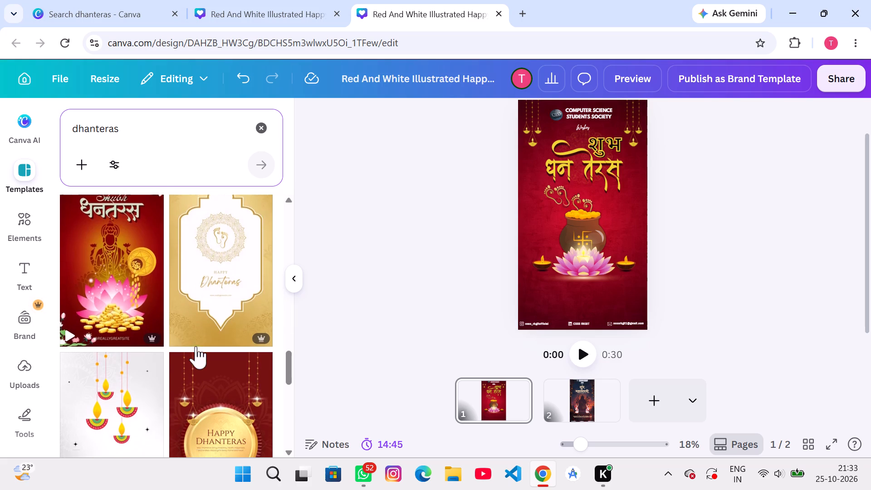
scroll(196, 346, down, 1)
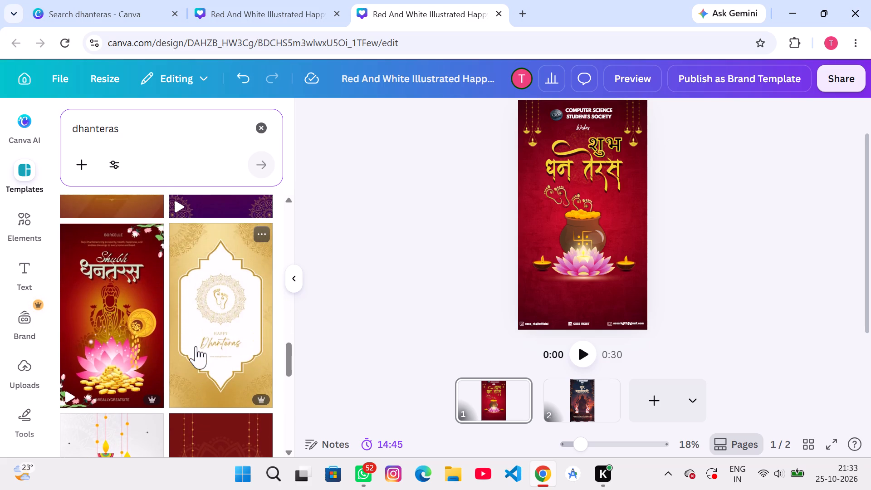
scroll(196, 346, down, 1)
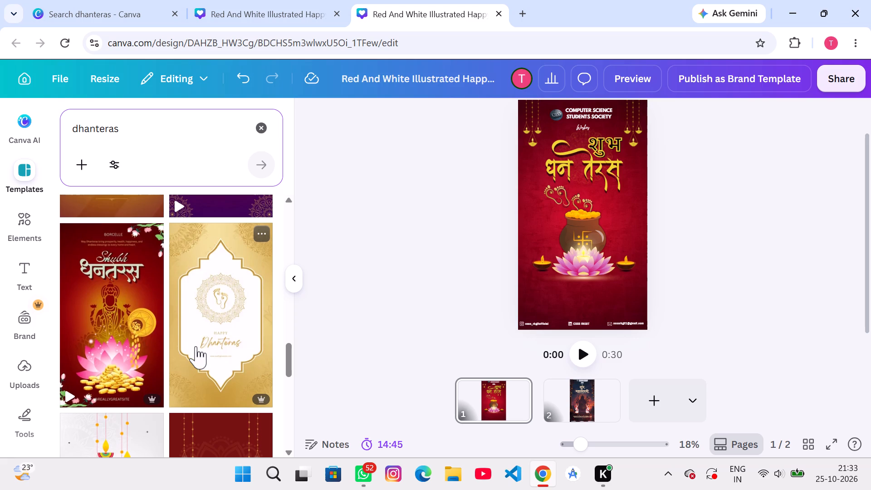
scroll(196, 346, down, 2)
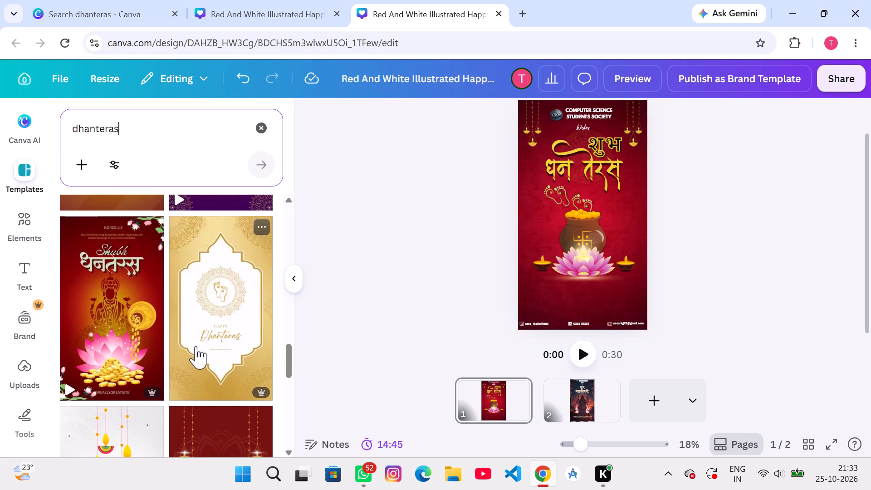
scroll(196, 346, down, 1)
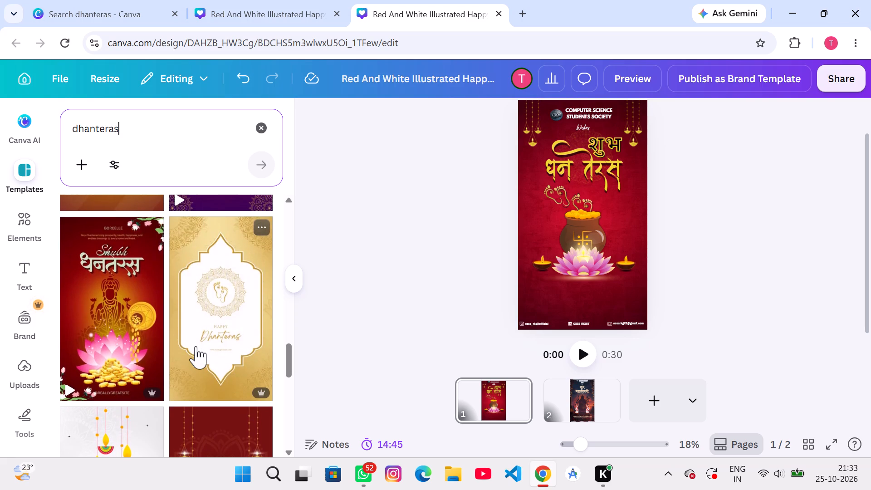
scroll(196, 346, down, 1)
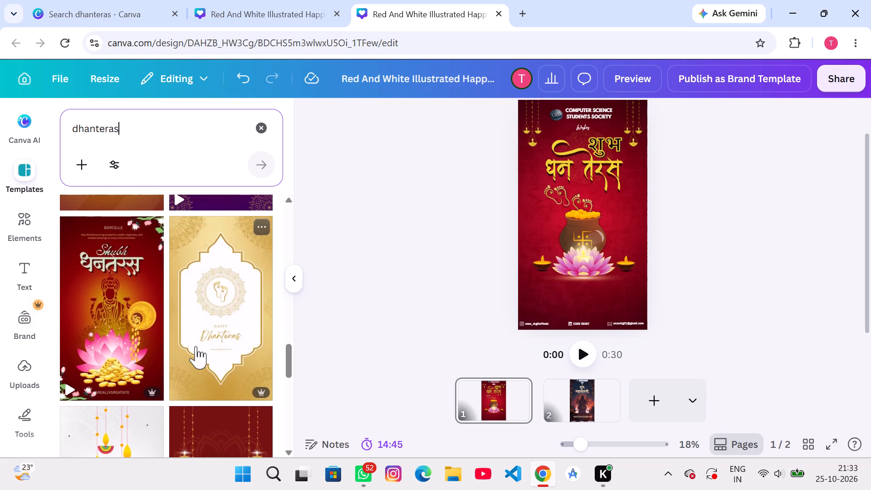
scroll(196, 346, down, 1)
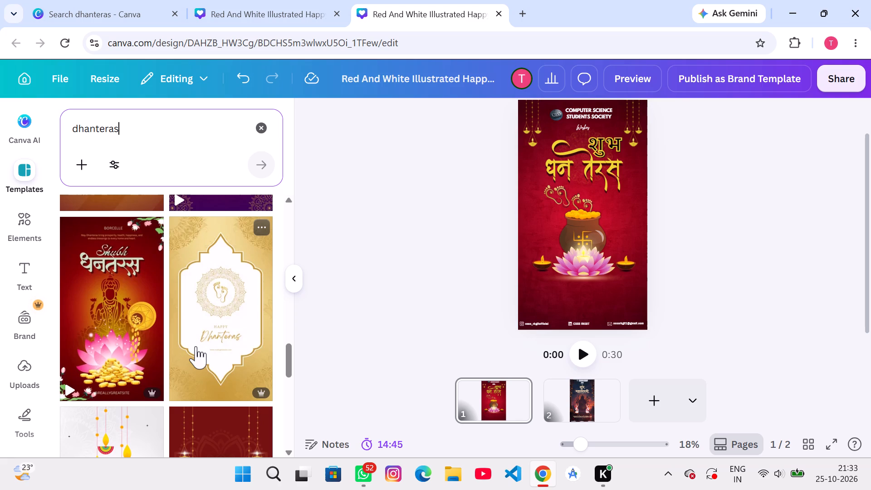
scroll(196, 346, down, 1)
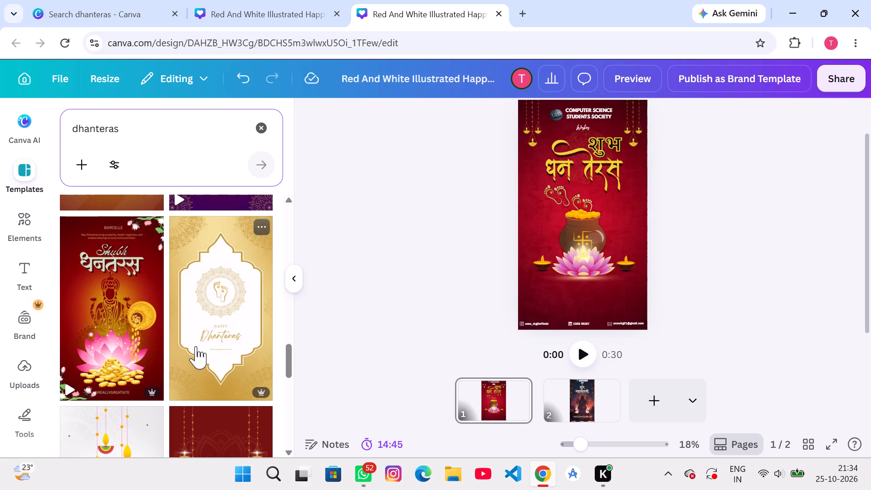
scroll(154, 325, right, 1)
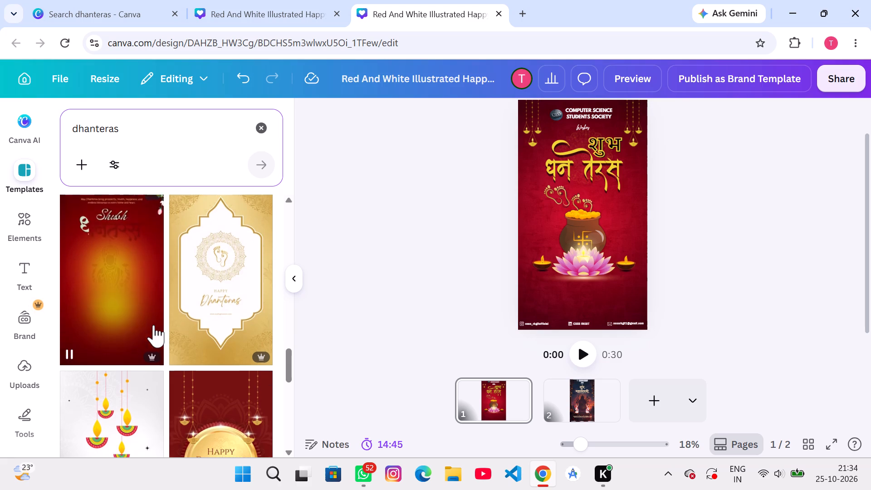
scroll(154, 325, right, 1)
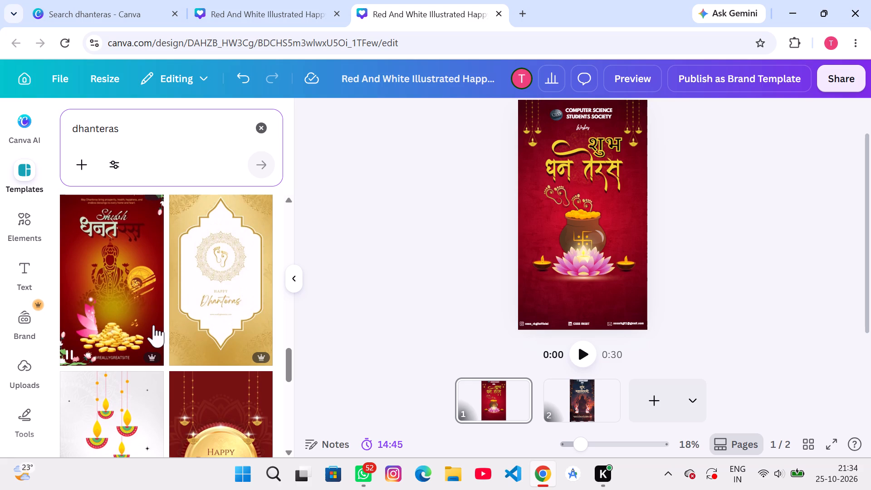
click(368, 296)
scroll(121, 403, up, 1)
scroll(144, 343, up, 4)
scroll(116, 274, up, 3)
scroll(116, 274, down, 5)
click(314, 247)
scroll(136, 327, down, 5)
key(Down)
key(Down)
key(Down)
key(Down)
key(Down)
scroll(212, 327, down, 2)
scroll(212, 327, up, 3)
Try to close the browser window containing the unresponsive design page.
click(860, 20)
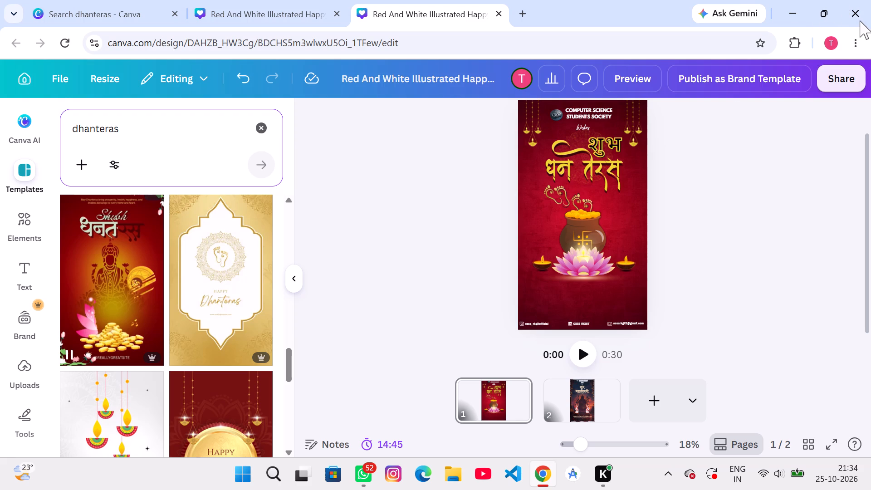
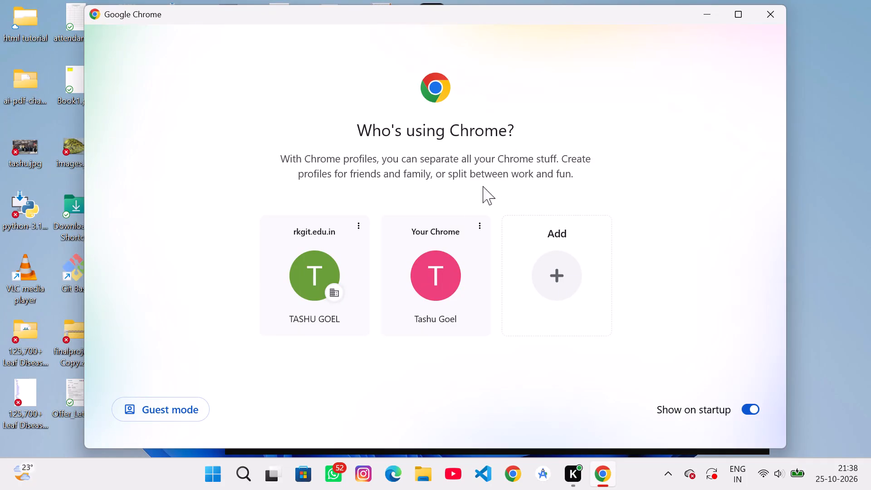
Start Chrome with the "Your Chrome" profile and load the Canva home page in a new browser tab.
click(446, 249)
click(459, 277)
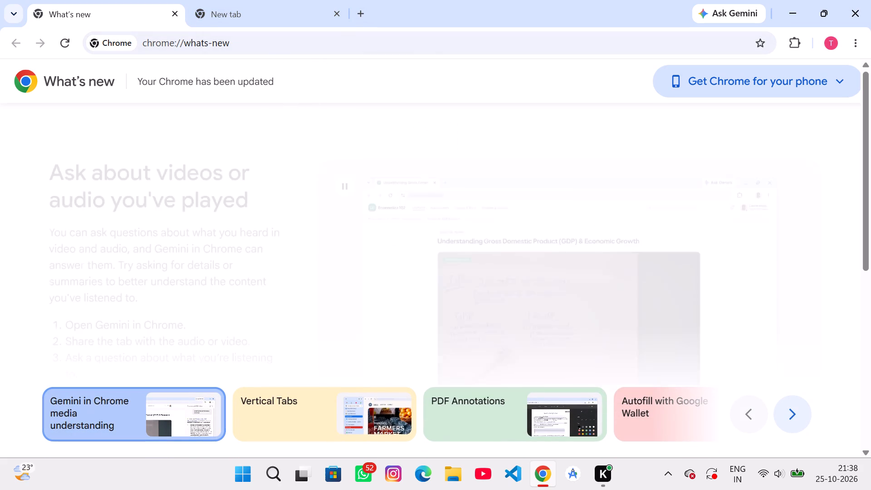
click(360, 15)
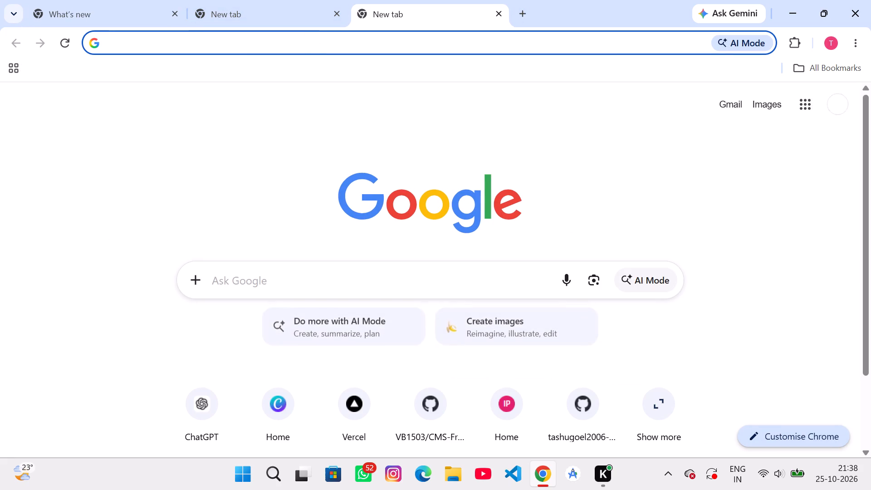
key(l)
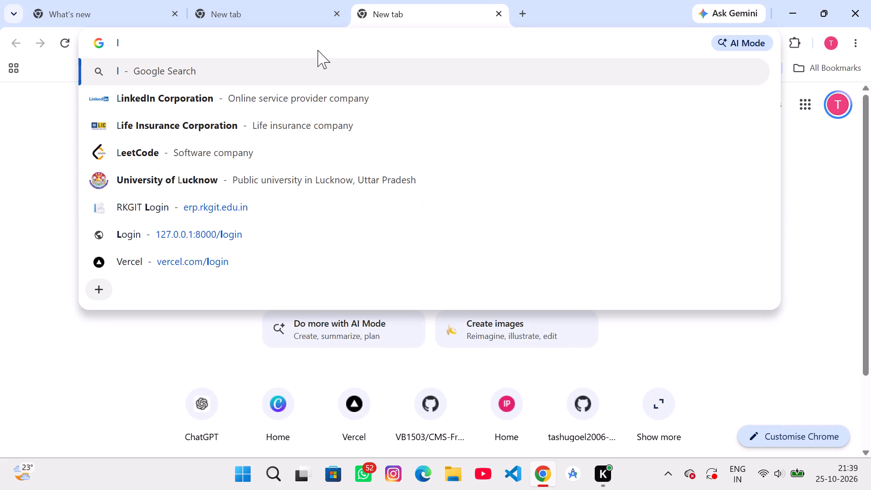
key(BackSpace)
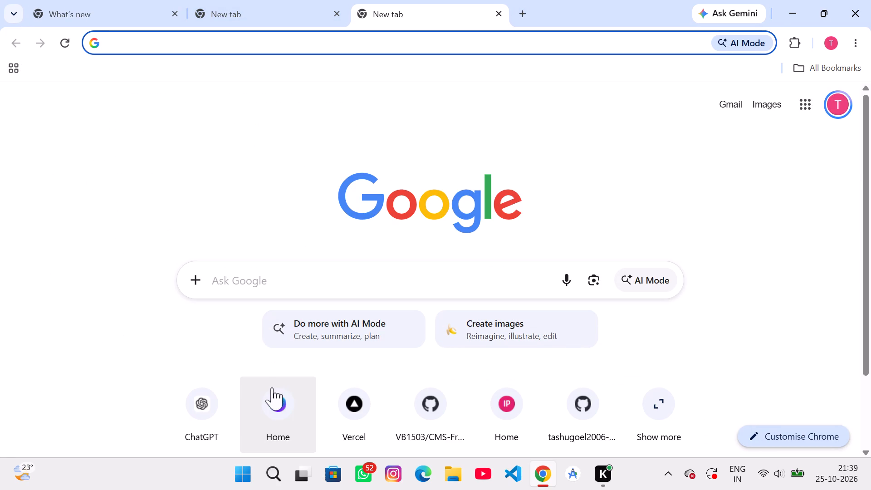
click(272, 387)
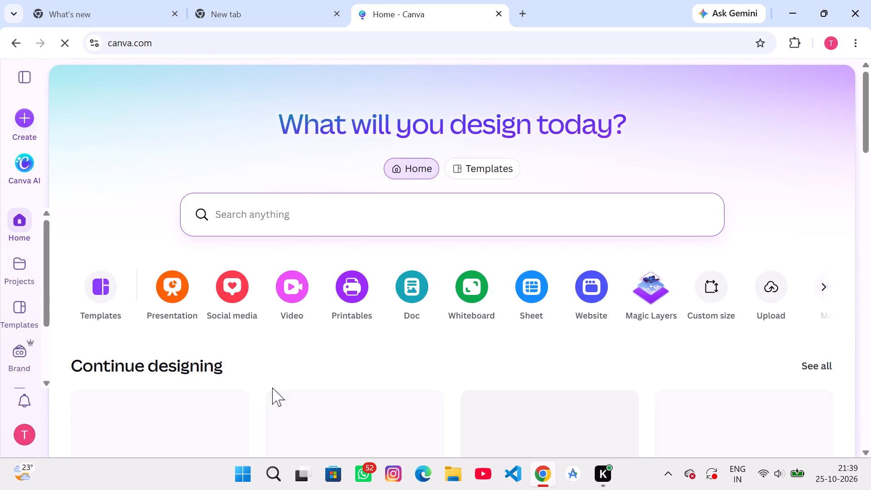
Reopen the Red And White Illustrated Happy Dhanteras Instagram Story from the recent designs.
scroll(277, 371, down, 4)
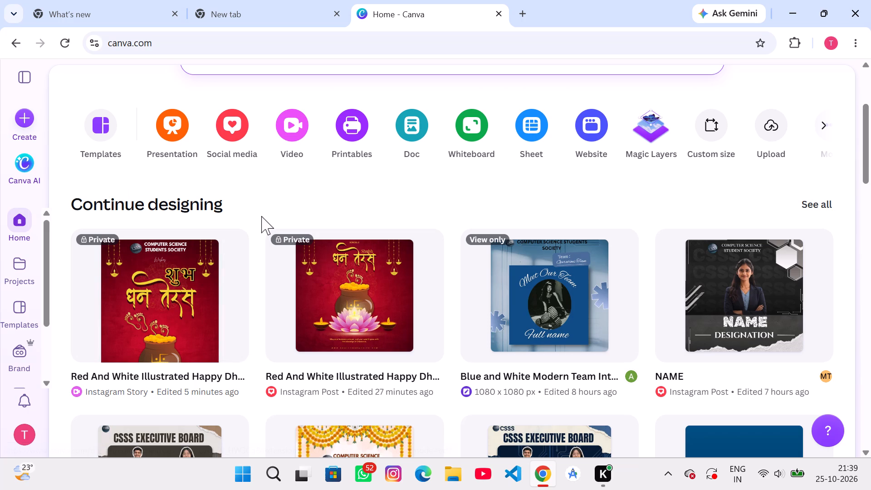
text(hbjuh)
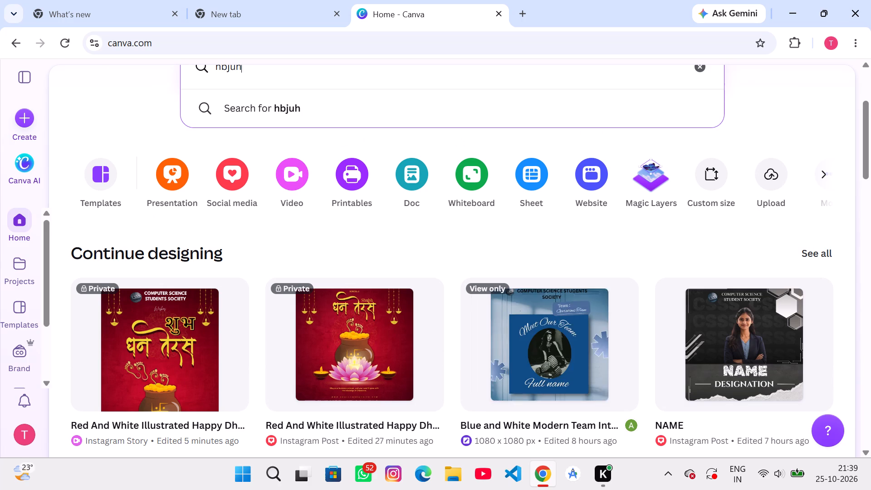
scroll(261, 216, down, 3)
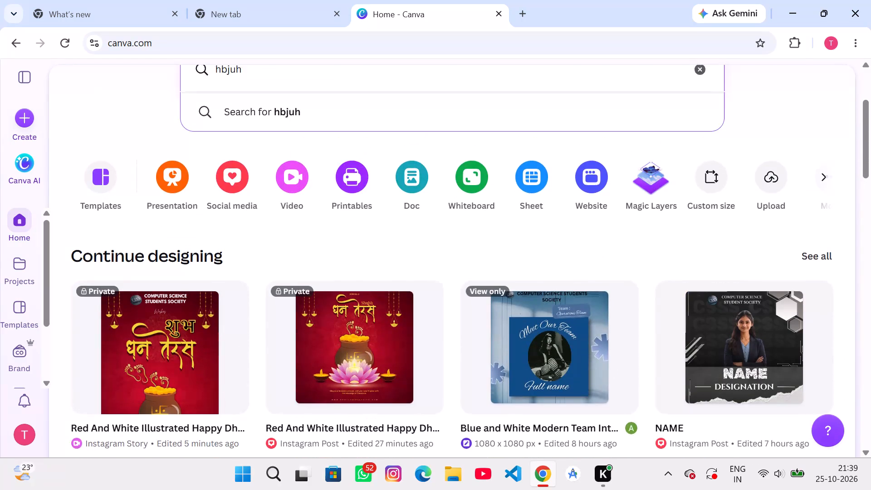
scroll(261, 216, down, 1)
click(186, 154)
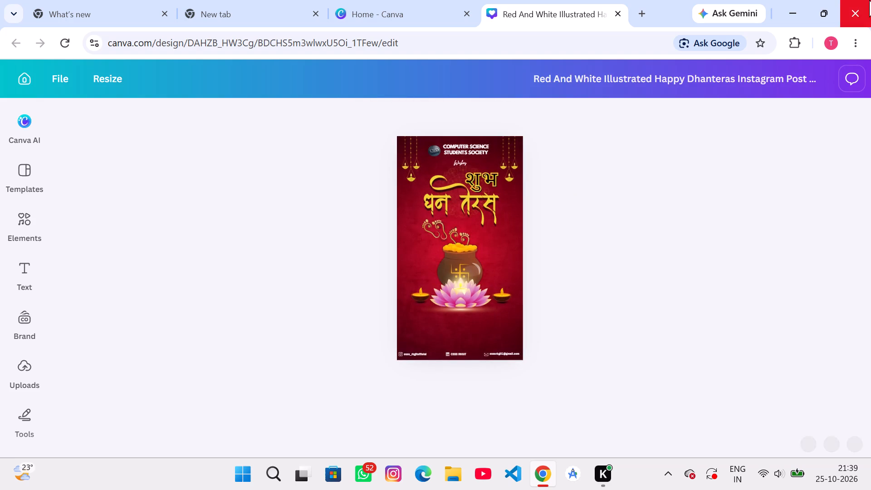
scroll(870, 0, down, 5)
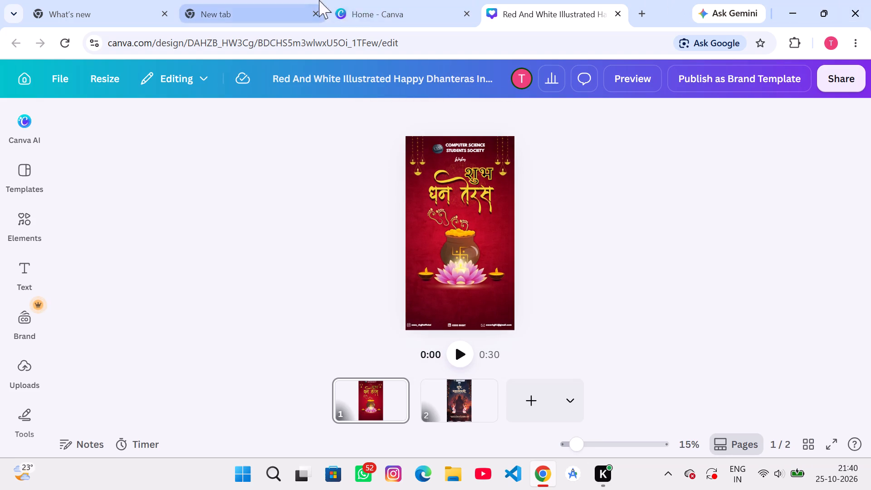
Close the Canva home page's browser tab, keeping the Dhanteras design open.
click(467, 4)
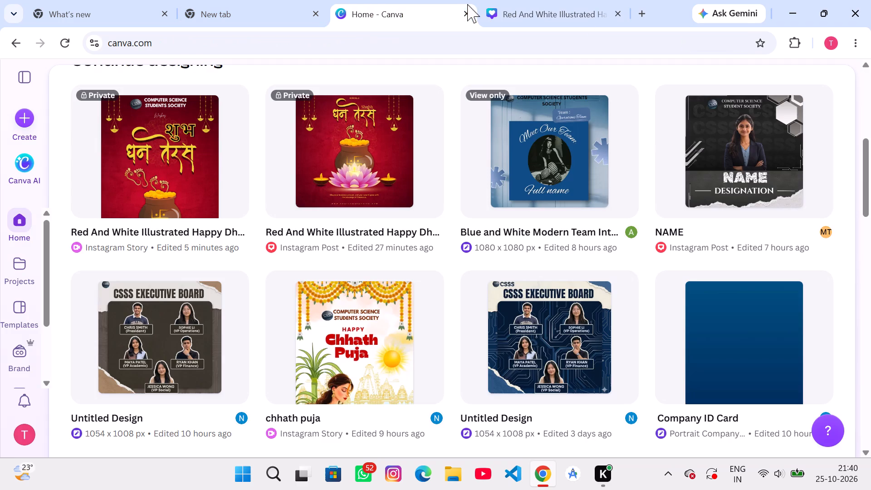
click(470, 13)
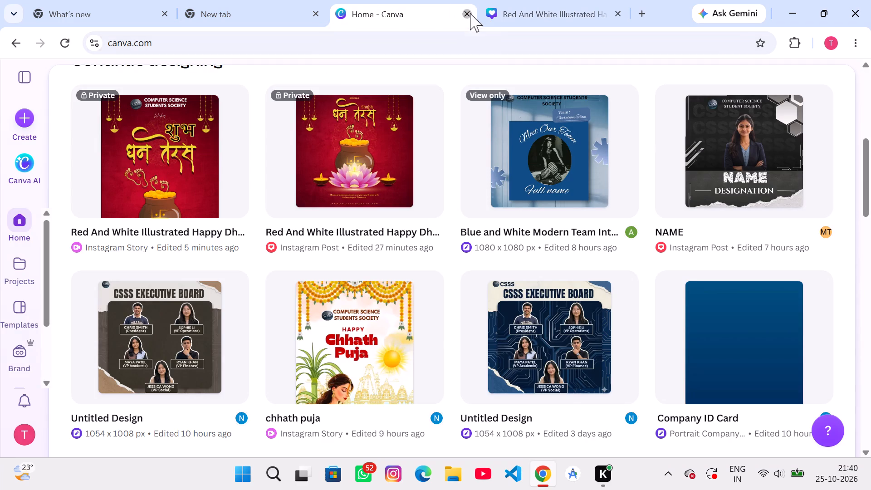